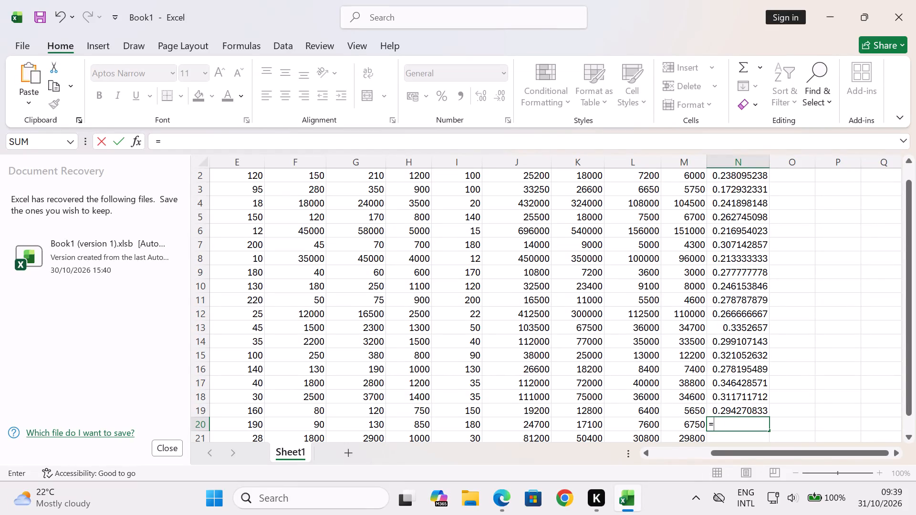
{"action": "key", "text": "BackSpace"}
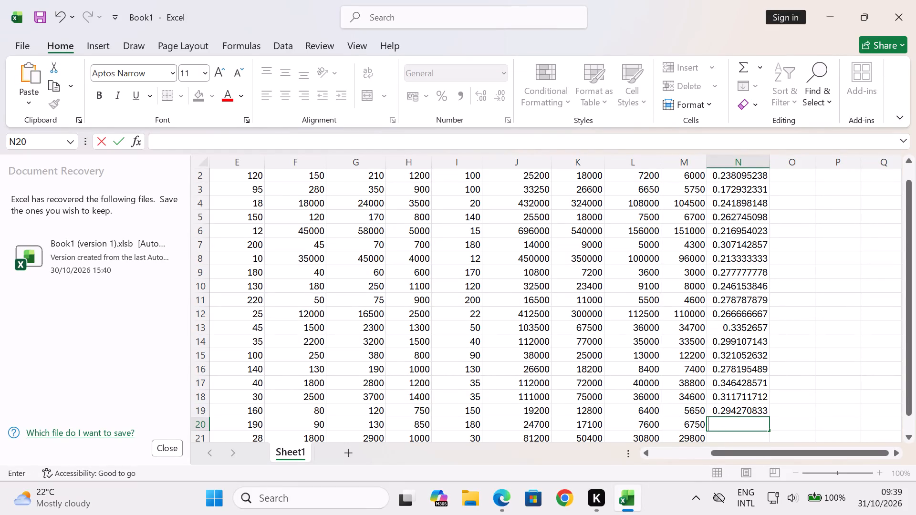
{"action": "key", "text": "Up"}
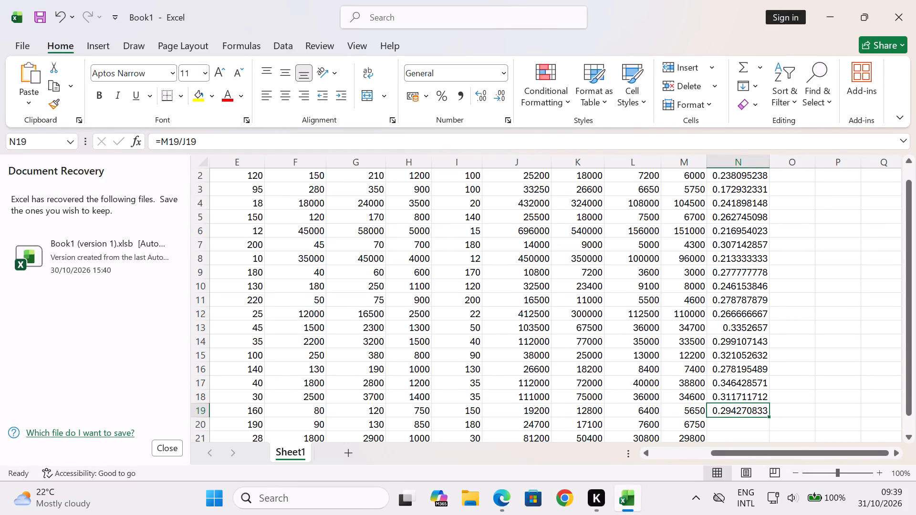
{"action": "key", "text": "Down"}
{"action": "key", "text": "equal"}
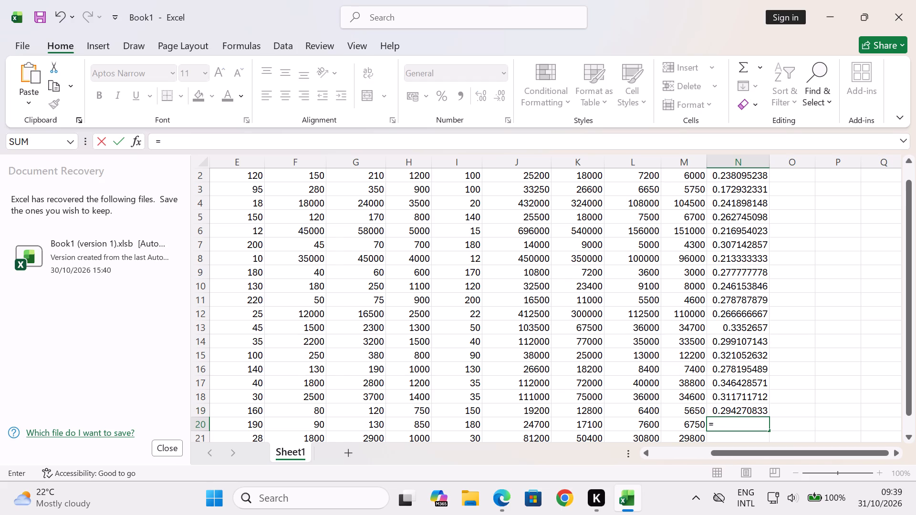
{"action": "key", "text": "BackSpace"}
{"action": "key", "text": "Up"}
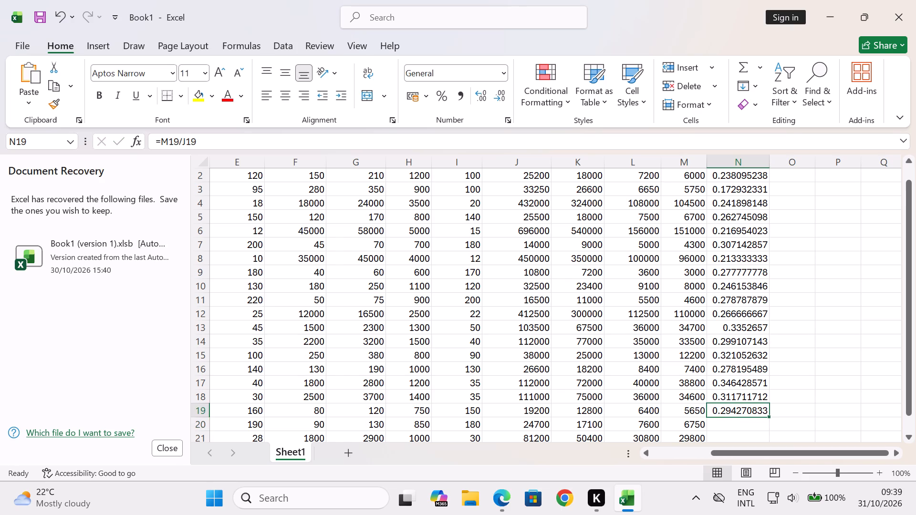
Enter the formula =m20/j20 in cell N20 to divide the row's column M value by its column J value.
{"action": "key", "text": "Down"}
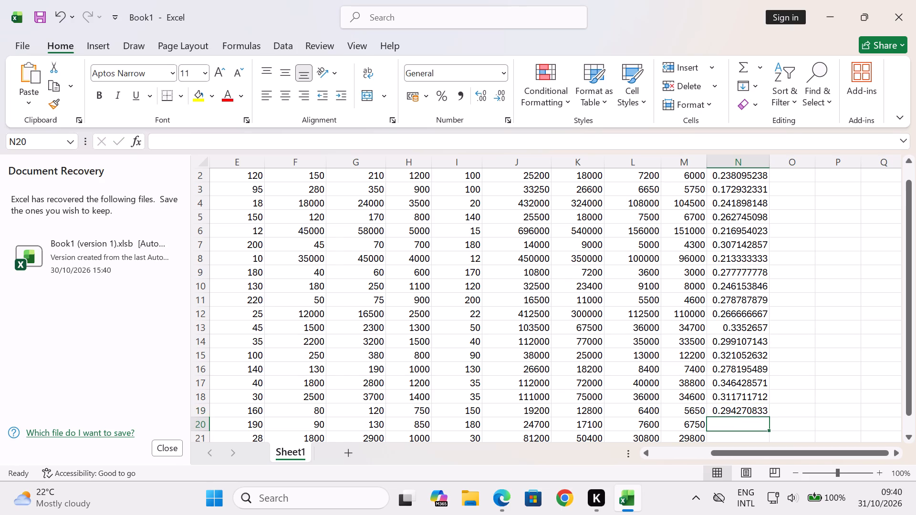
{"action": "key", "text": "equal"}
{"action": "key", "text": "m"}
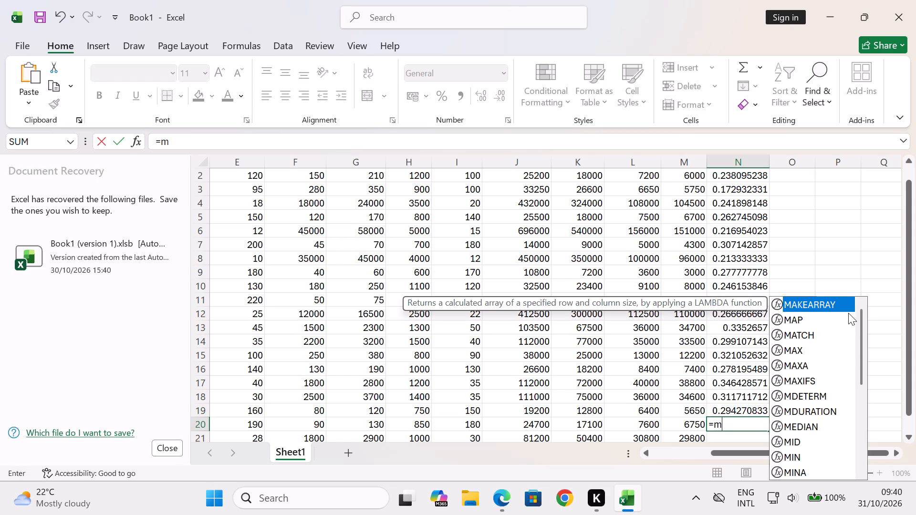
{"action": "key", "text": "2"}
{"action": "key", "text": "0"}
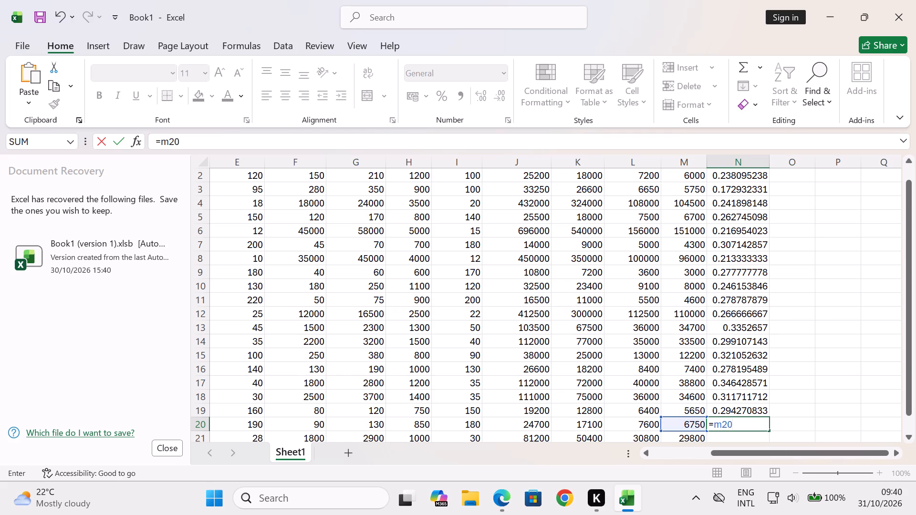
{"action": "key", "text": "slash"}
{"action": "type", "text": "j2"}
{"action": "key", "text": "0"}
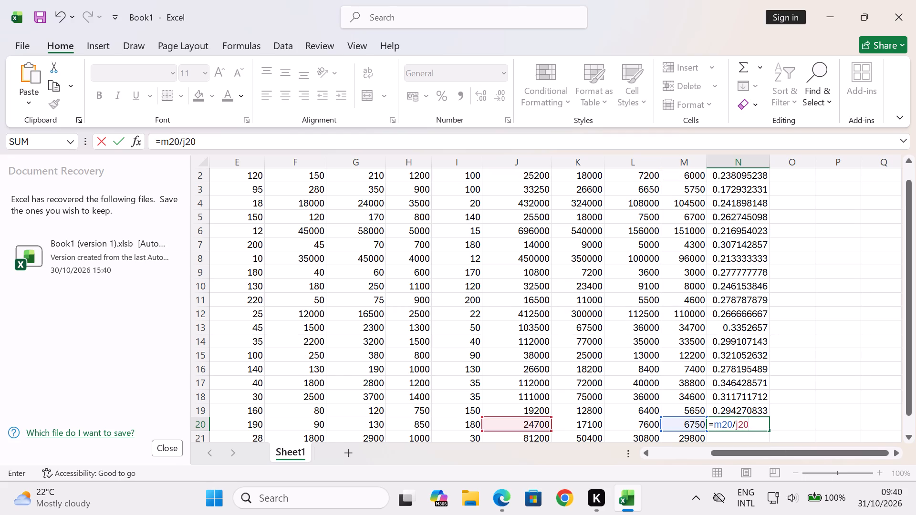
{"action": "key", "text": "Return"}
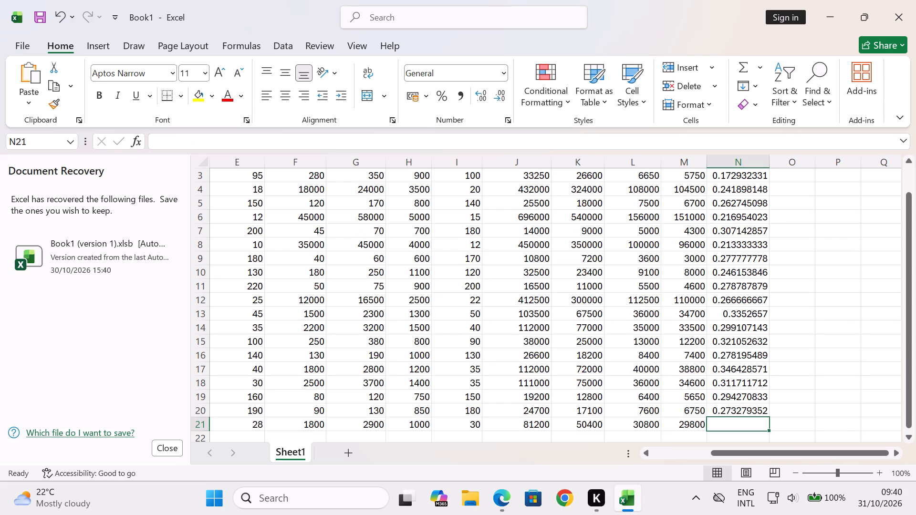
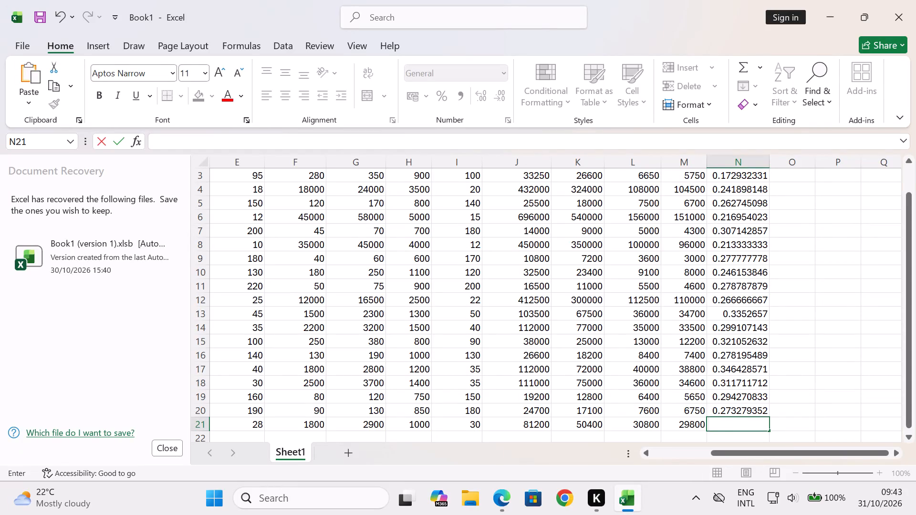
Enter the formula =m21/j21 in cell N21 to divide the row's Net Profit by its Total Revenue.
{"action": "key", "text": "equal"}
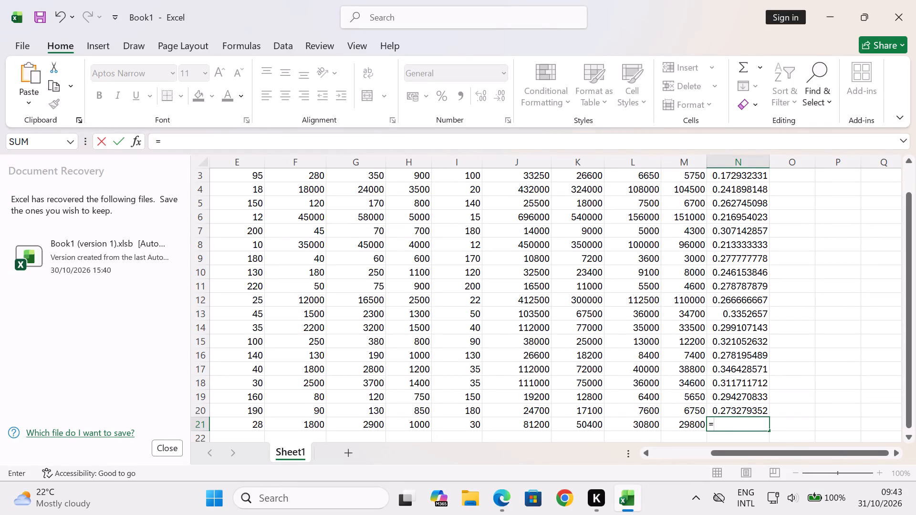
{"action": "type", "text": "m21"}
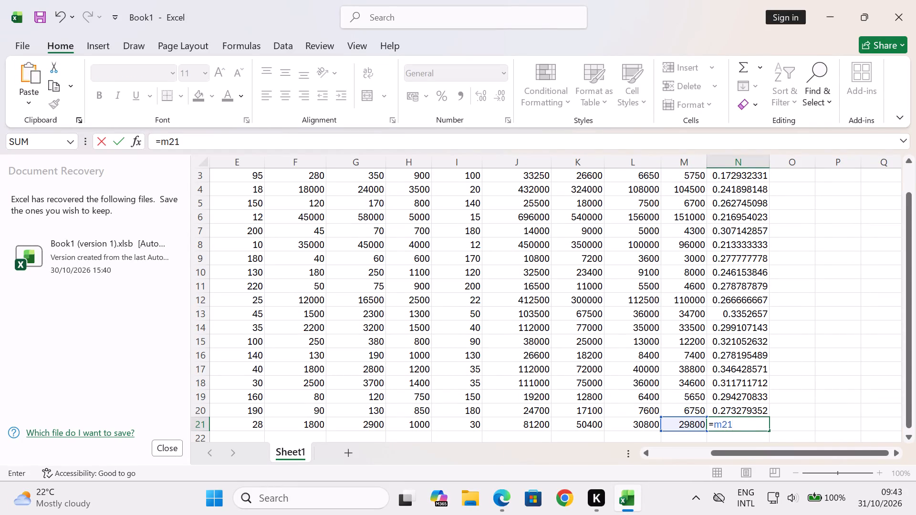
{"action": "key", "text": "slash"}
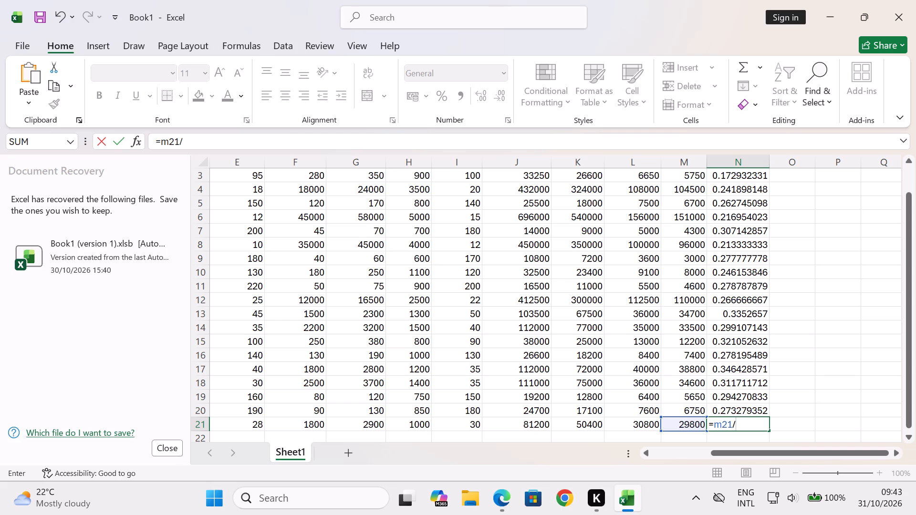
{"action": "type", "text": "j21"}
{"action": "key", "text": "Return"}
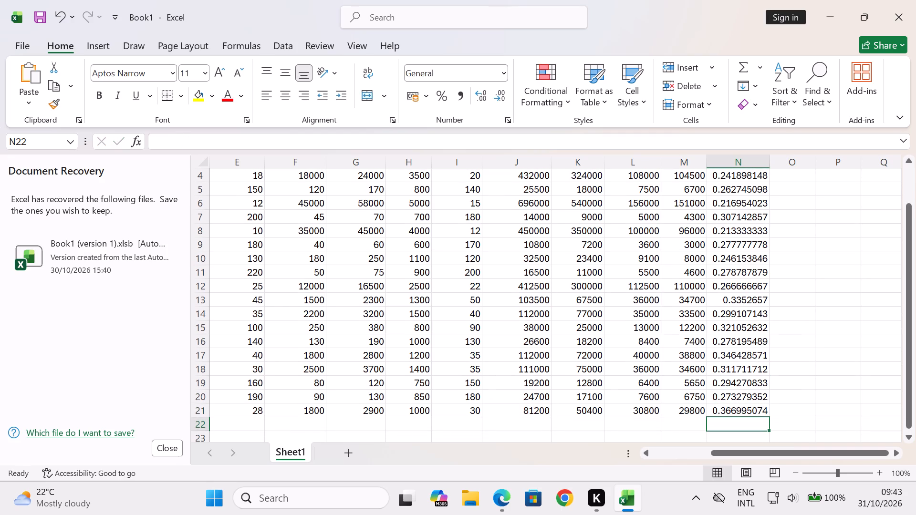
Add the header Target Achievement in cell O1, next to the Profit Margin header, widening column O slightly.
{"action": "left_click_drag", "start_coordinate": [905, 280], "coordinate": [894, 203]}
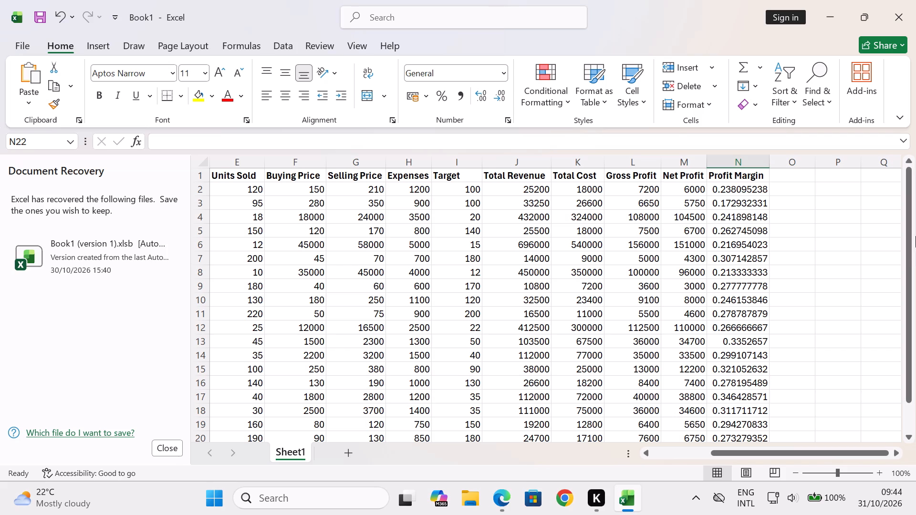
{"action": "left_click_drag", "start_coordinate": [909, 279], "coordinate": [910, 233]}
{"action": "left_click", "coordinate": [793, 178]}
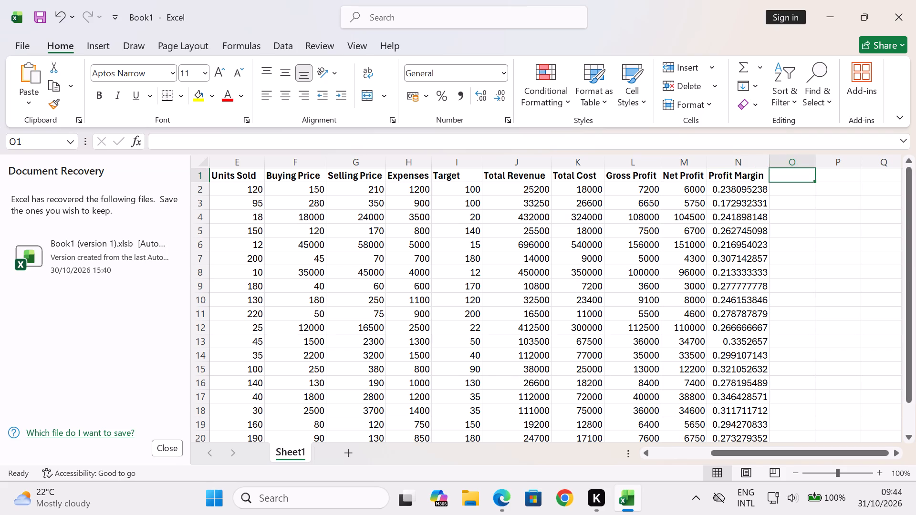
{"action": "left_click_drag", "start_coordinate": [815, 158], "coordinate": [824, 158]}
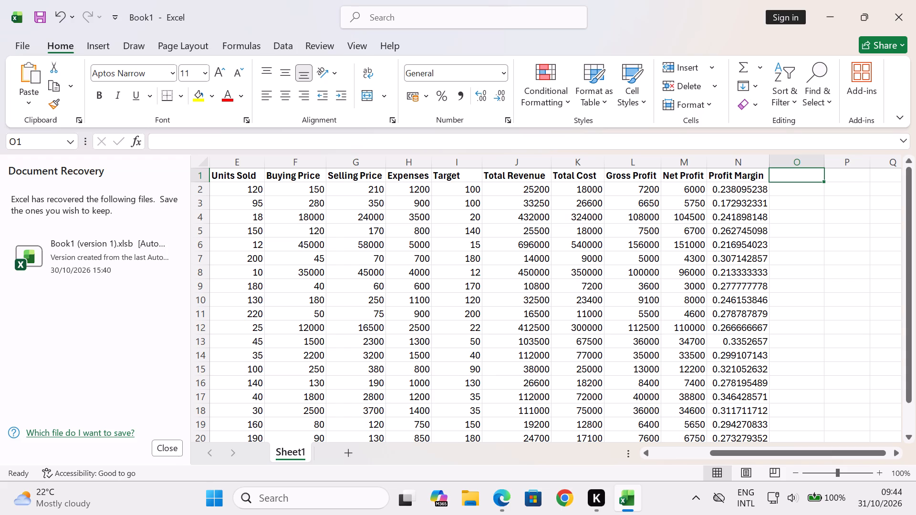
{"action": "type", "text": "Target"}
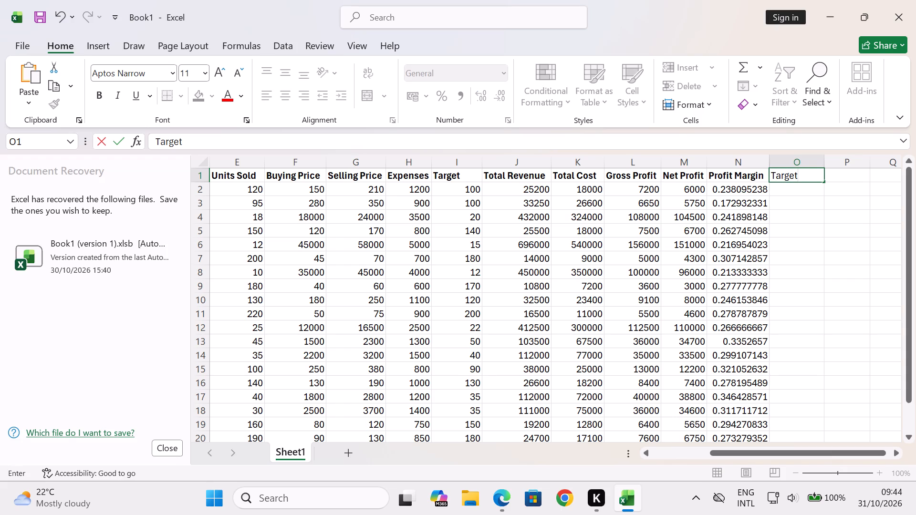
{"action": "key", "text": "space"}
{"action": "type", "text": "Achieve"}
{"action": "type", "text": "ment"}
{"action": "left_click", "coordinate": [880, 221]}
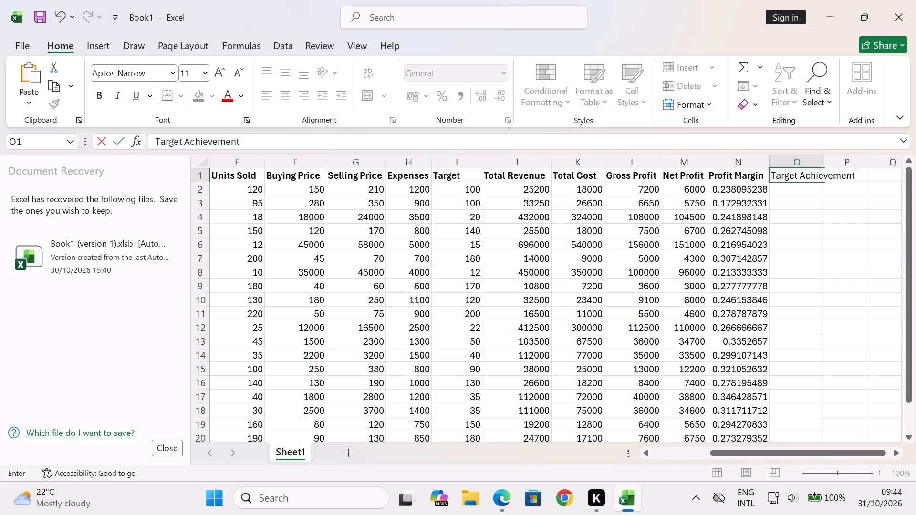
Widen column O so that the full Target Achievement header fits inside it.
{"action": "triple_click", "coordinate": [894, 448]}
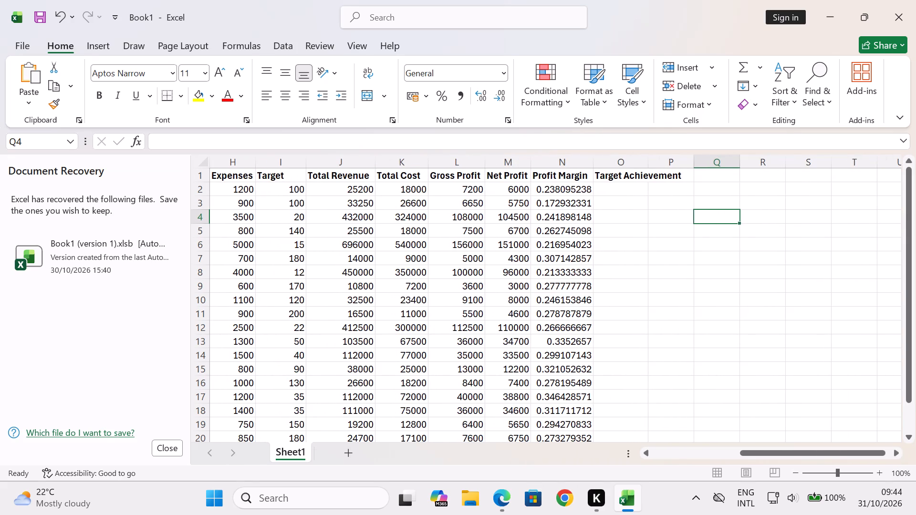
{"action": "left_click", "coordinate": [635, 195]}
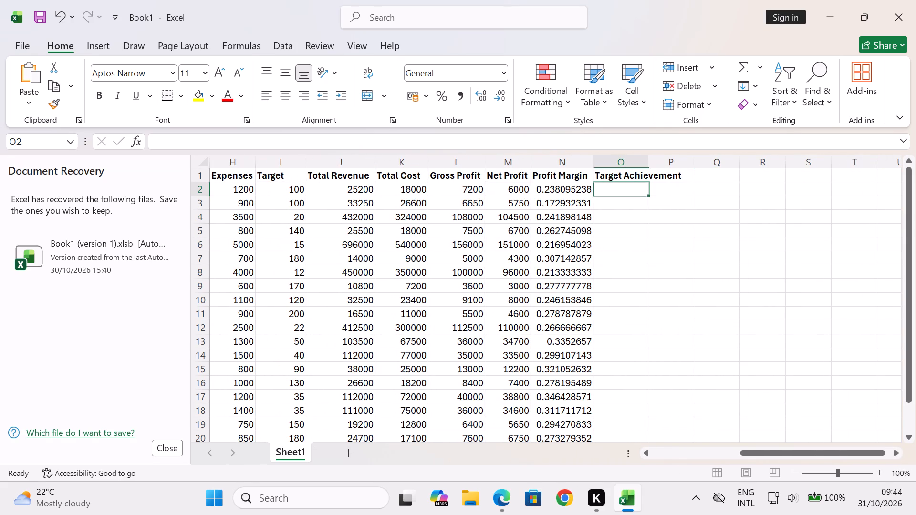
{"action": "left_click_drag", "start_coordinate": [646, 158], "coordinate": [649, 158]}
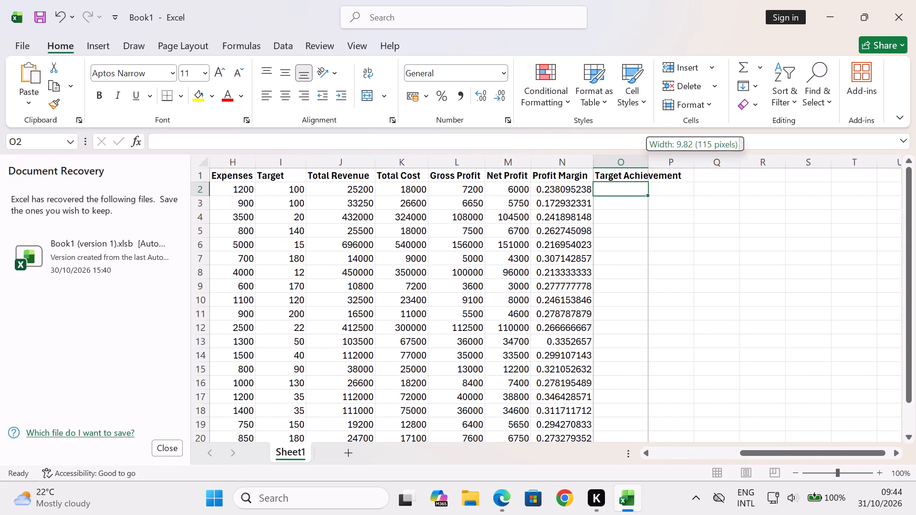
{"action": "left_click_drag", "start_coordinate": [649, 158], "coordinate": [684, 158]}
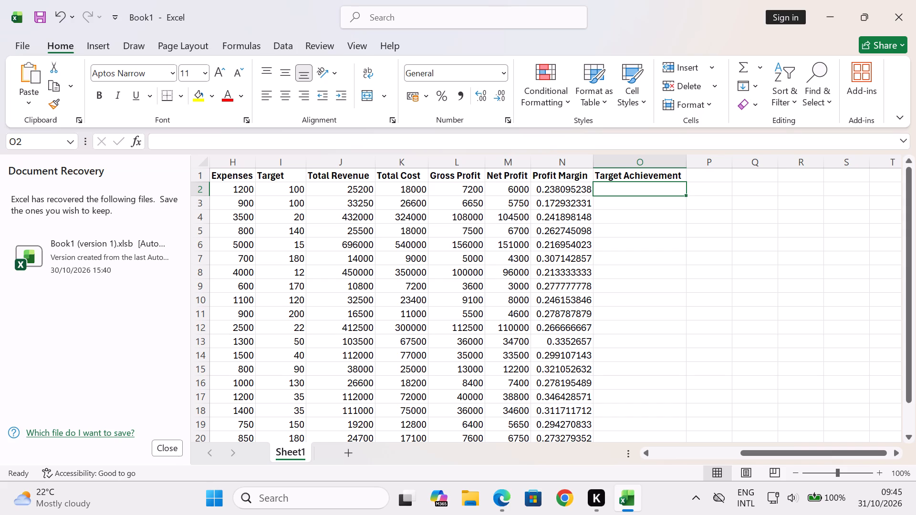
Enter the formula =e2/i2 in cell O2 to divide the row's Units Sold by its Target.
{"action": "key", "text": "equal"}
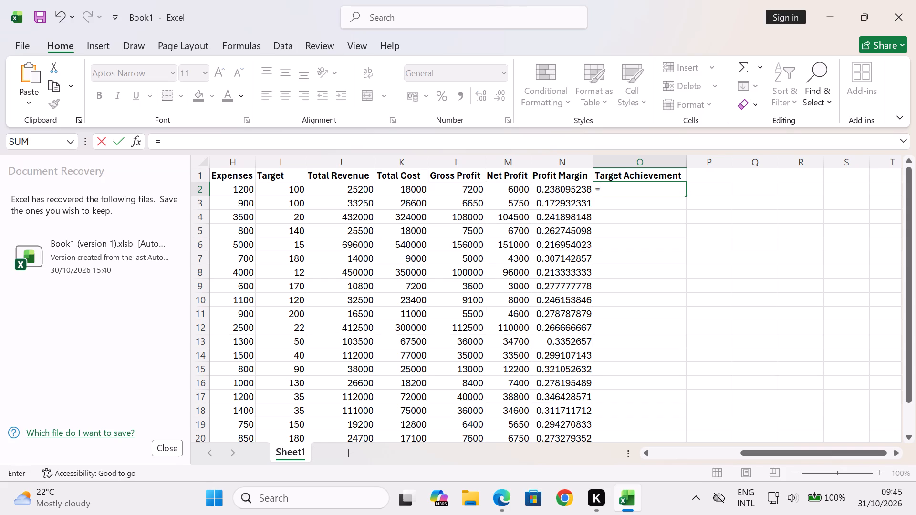
{"action": "type", "text": "e2"}
{"action": "key", "text": "slash"}
{"action": "type", "text": "i2"}
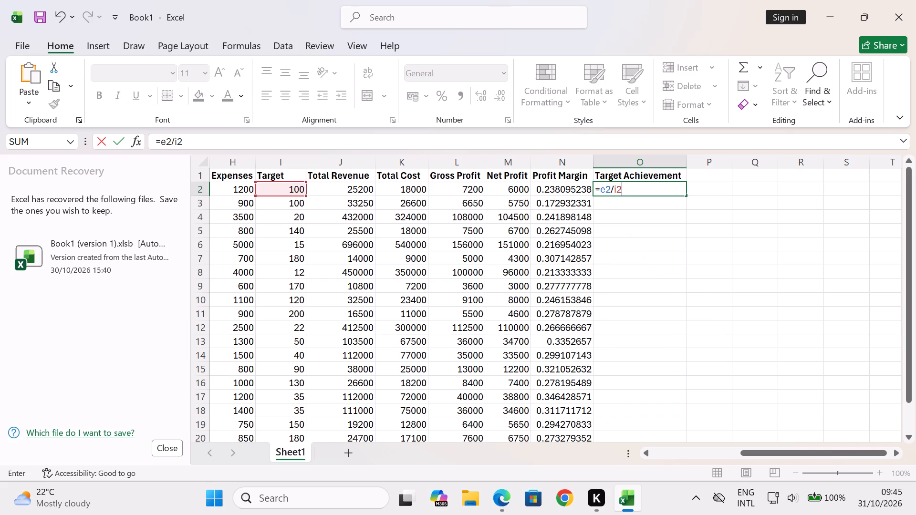
{"action": "key", "text": "Return"}
Enter the formula =e3/i3 in cell O3 to divide the row's Units Sold by its Target.
{"action": "key", "text": "equal"}
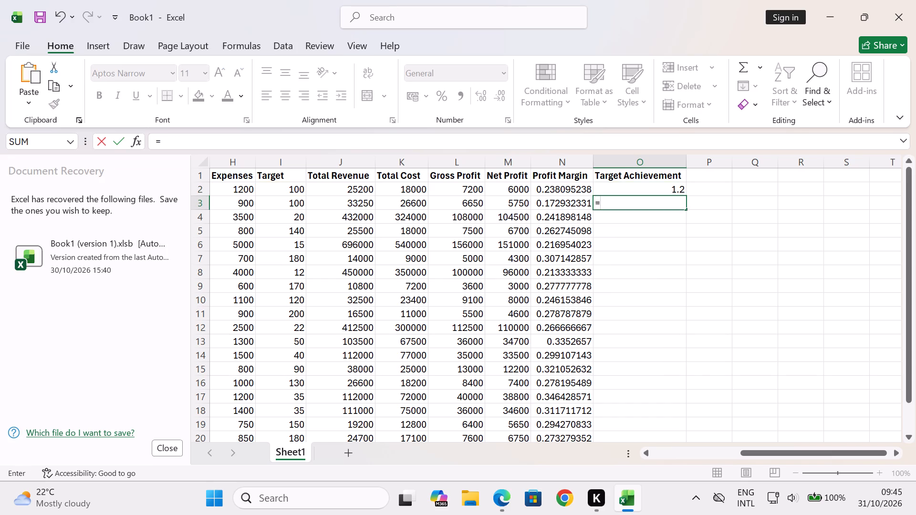
{"action": "type", "text": "e3"}
{"action": "key", "text": "slash"}
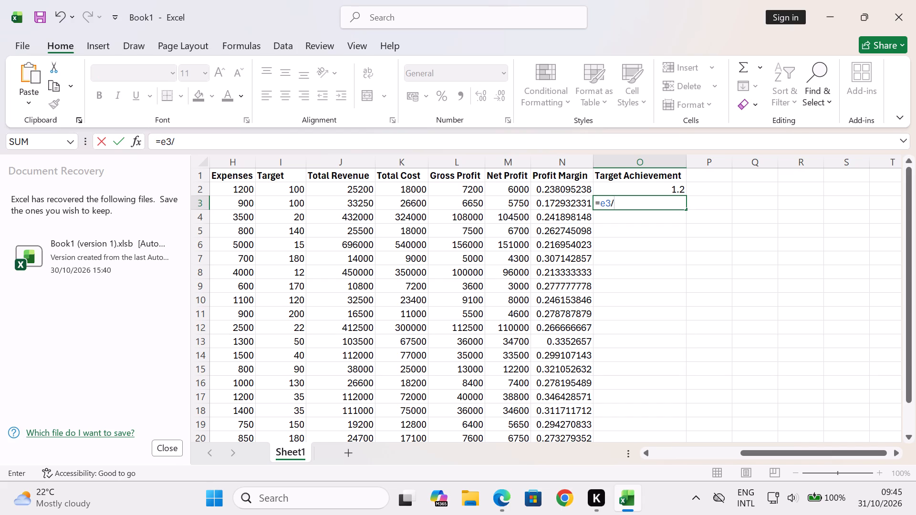
{"action": "key", "text": "i"}
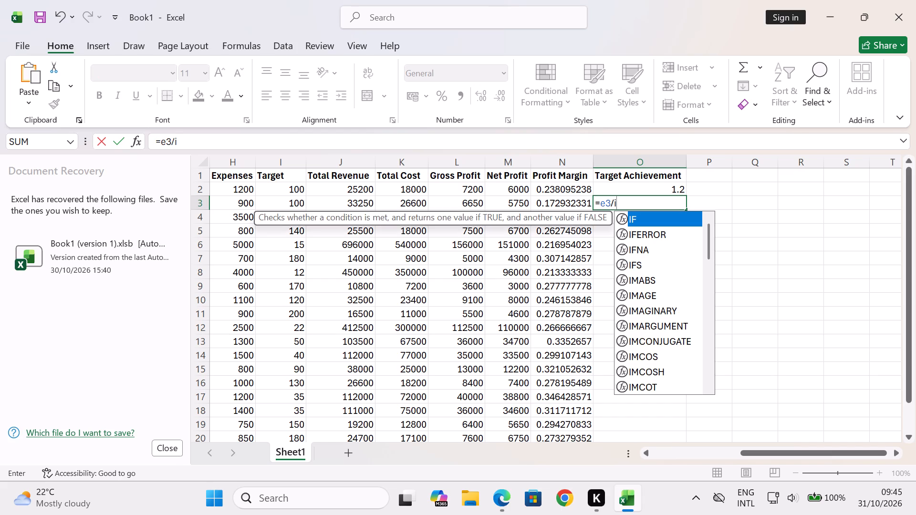
{"action": "key", "text": "3"}
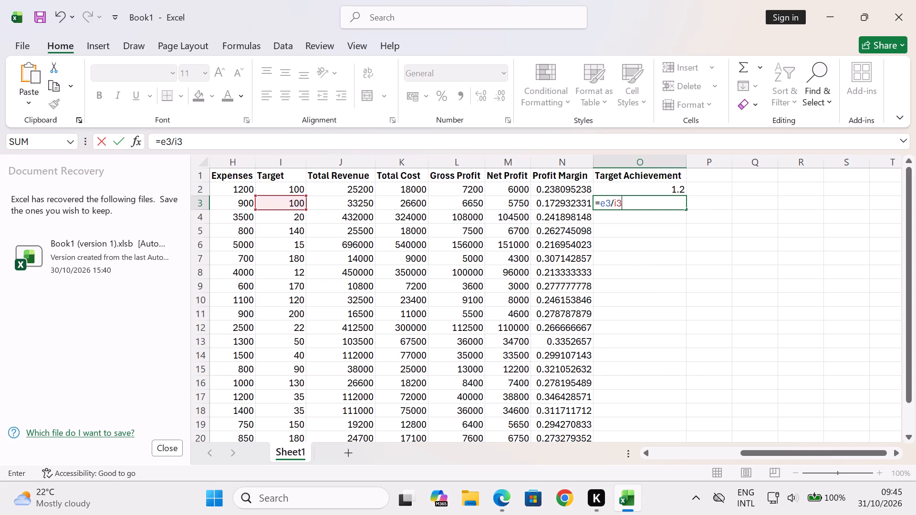
{"action": "key", "text": "Return"}
Enter the formula =e4/i4 in cell O4 to divide the row's Units Sold by its Target.
{"action": "key", "text": "equal"}
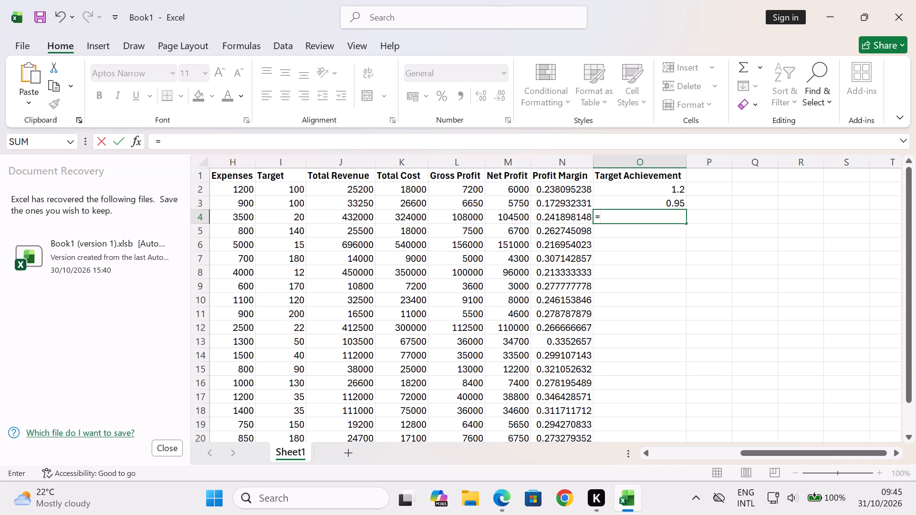
{"action": "type", "text": "e4"}
{"action": "key", "text": "slash"}
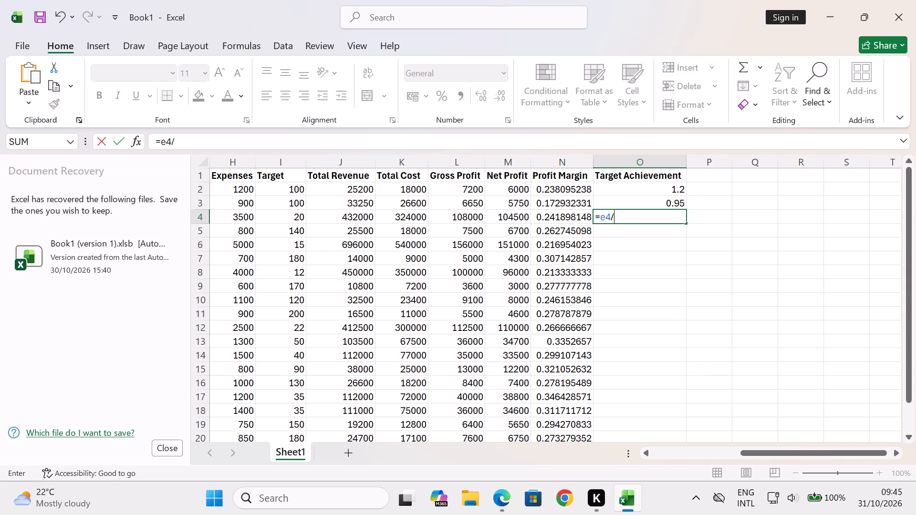
{"action": "key", "text": "i"}
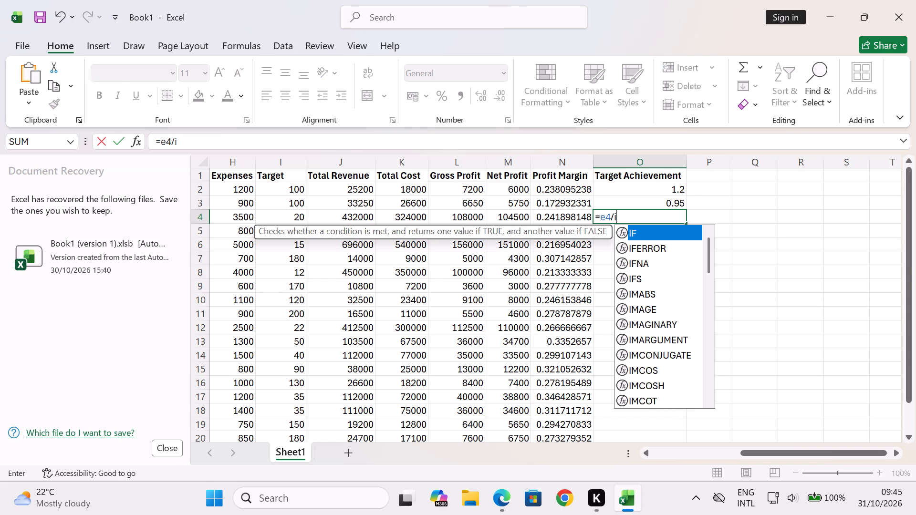
{"action": "key", "text": "4"}
{"action": "key", "text": "Return"}
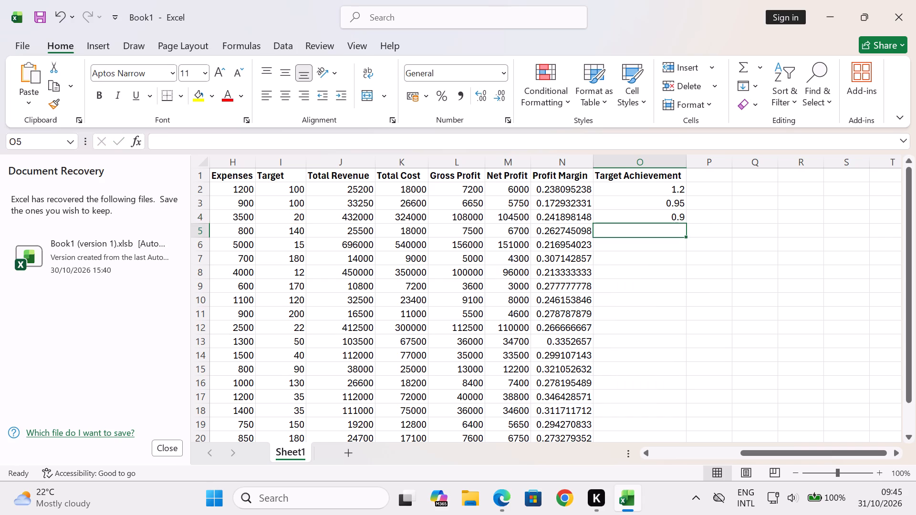
Enter the formula =e5/i5 in cell O5 to divide the row's Units Sold by its Target.
{"action": "key", "text": "equal"}
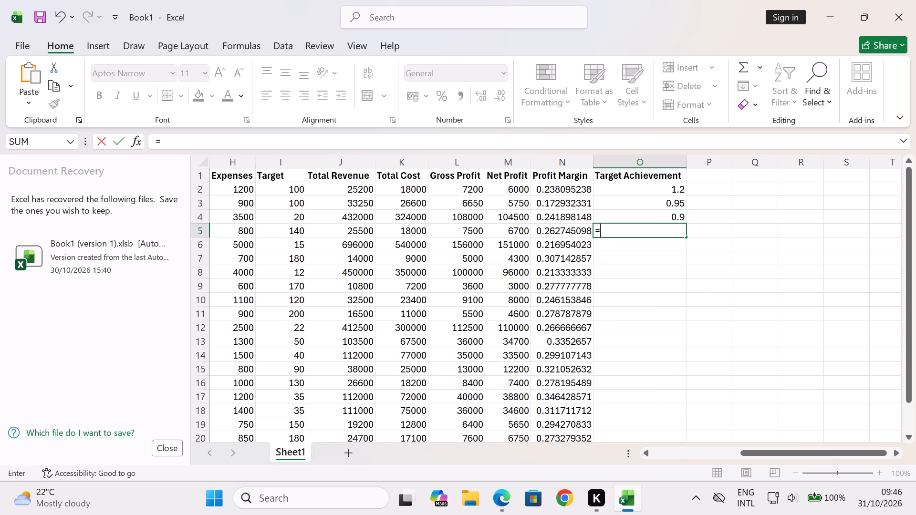
{"action": "type", "text": "e5"}
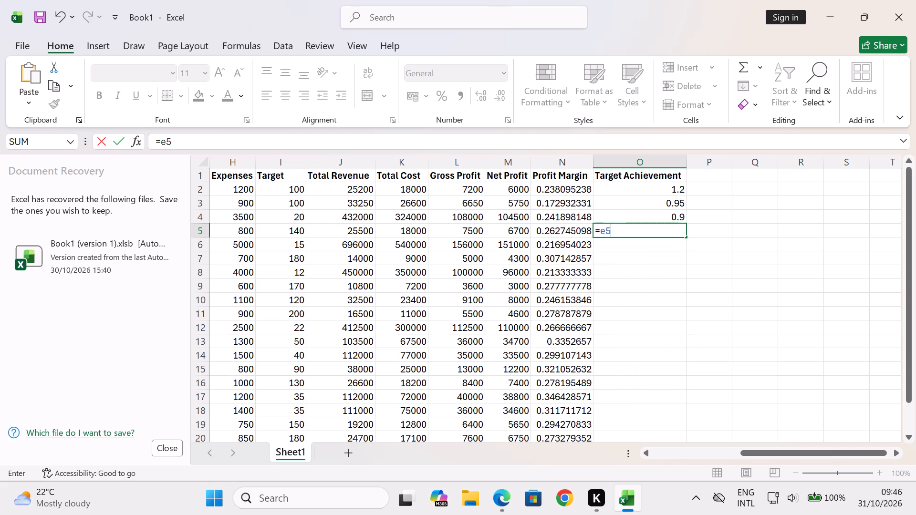
{"action": "key", "text": "slash"}
{"action": "type", "text": "i5"}
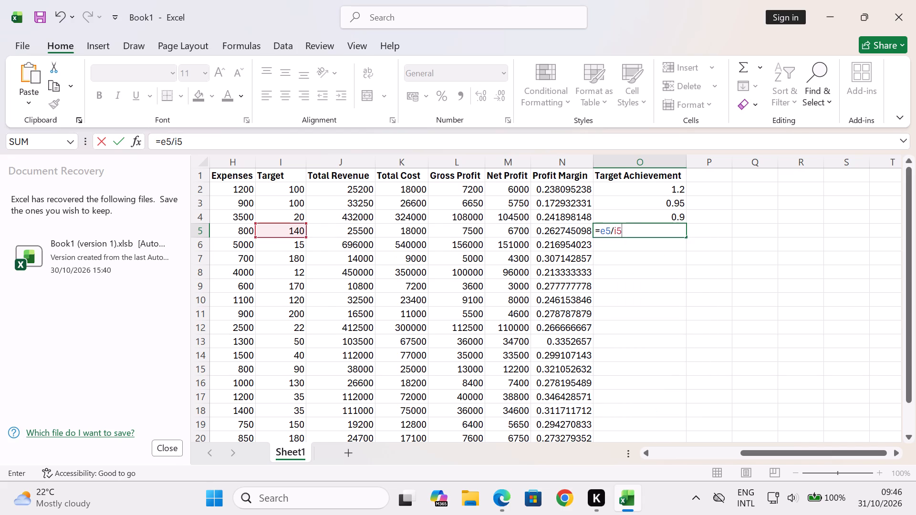
{"action": "key", "text": "Return"}
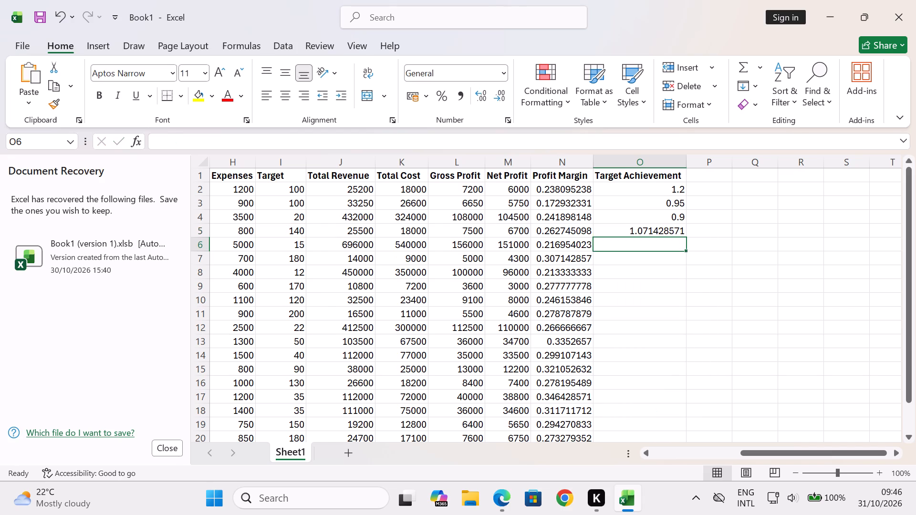
Enter the formula =e6/i6 in cell O6 to divide the row's Units Sold by its Target.
{"action": "key", "text": "equal"}
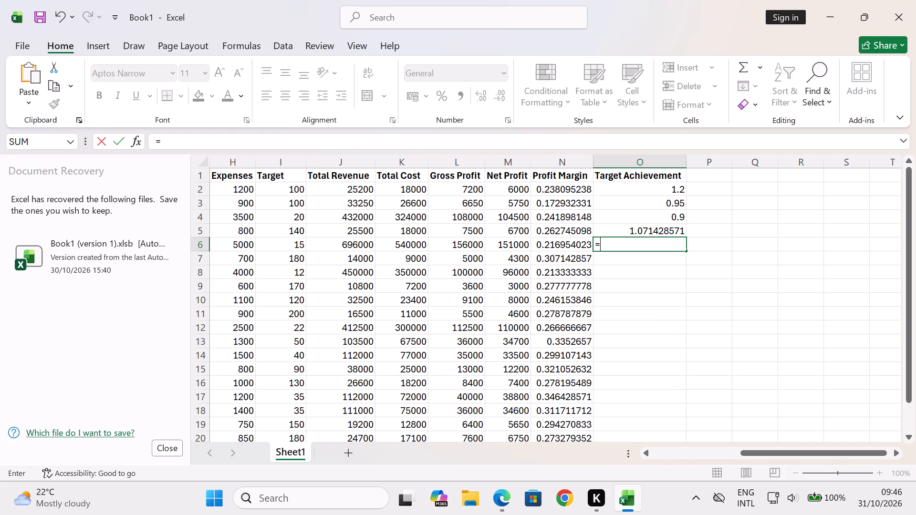
{"action": "type", "text": "e6"}
{"action": "key", "text": "slash"}
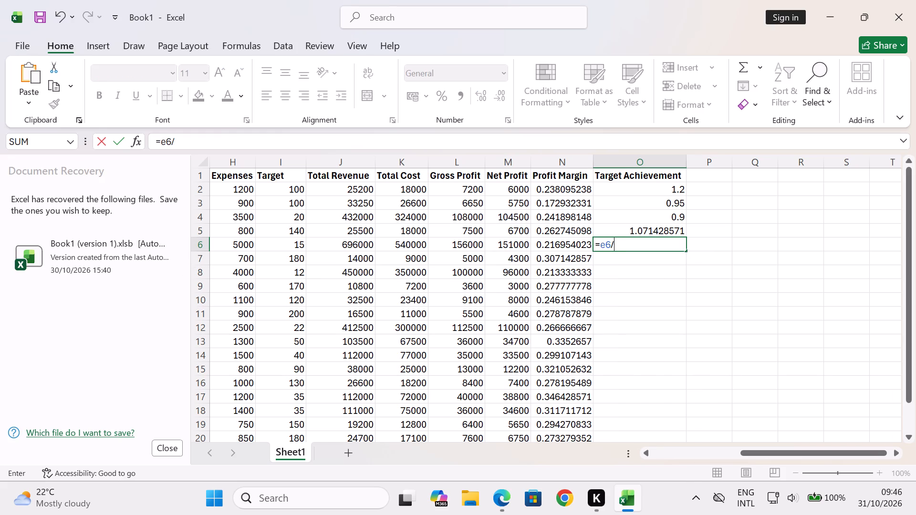
{"action": "key", "text": "i"}
{"action": "key", "text": "6"}
{"action": "key", "text": "Return"}
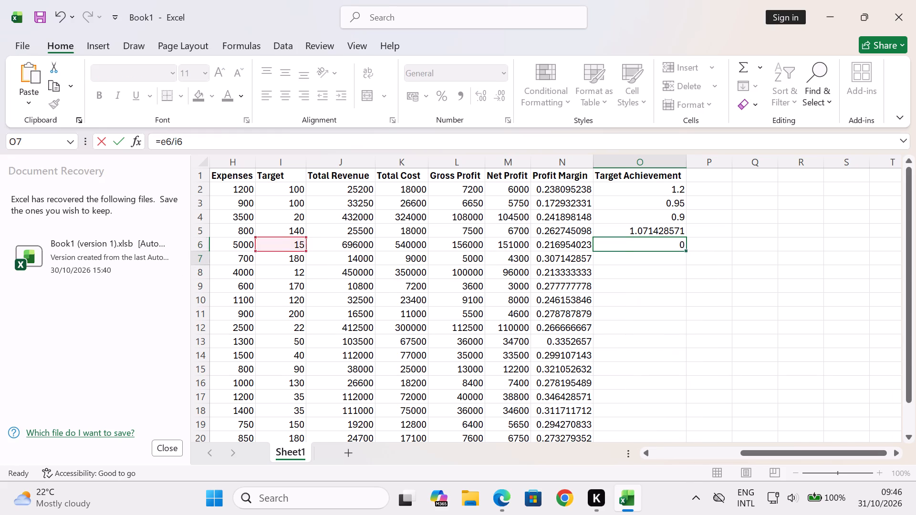
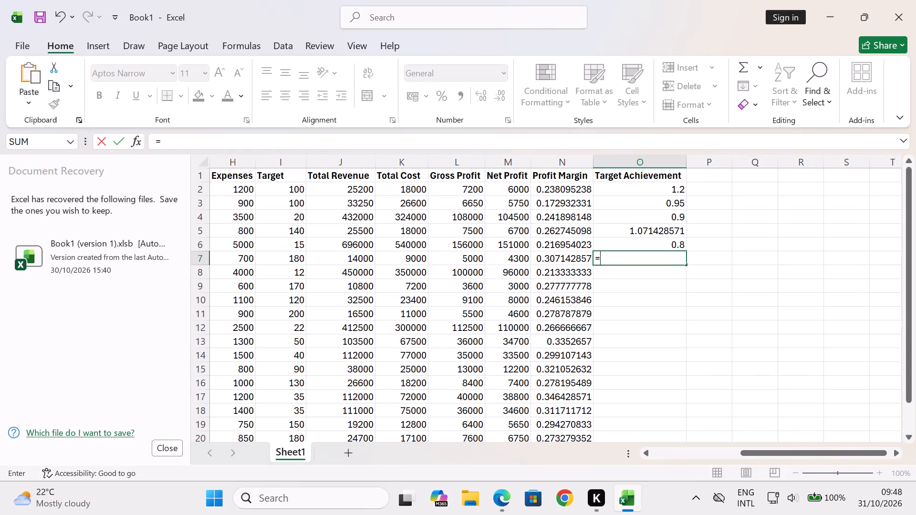
Complete the formula =e7/i7 in cell O7 to divide the row's Units Sold by its Target.
{"action": "type", "text": "e7/i7"}
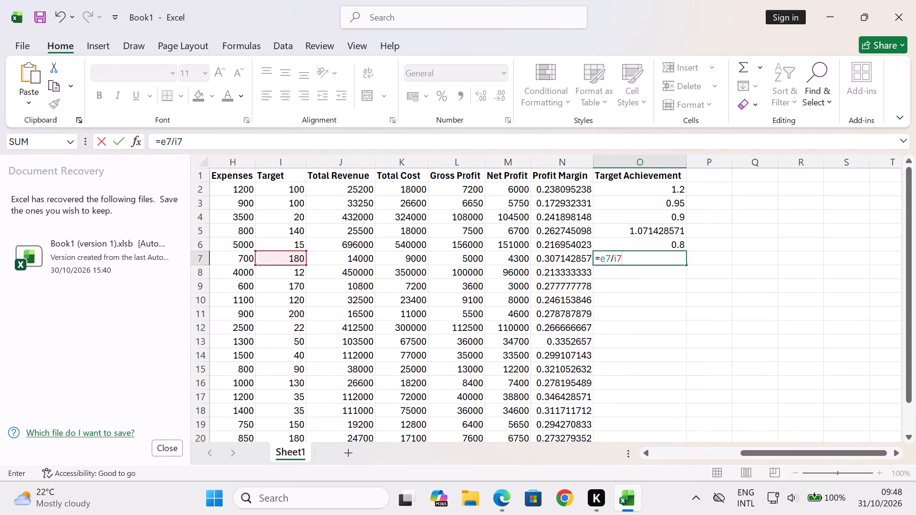
{"action": "key", "text": "Return"}
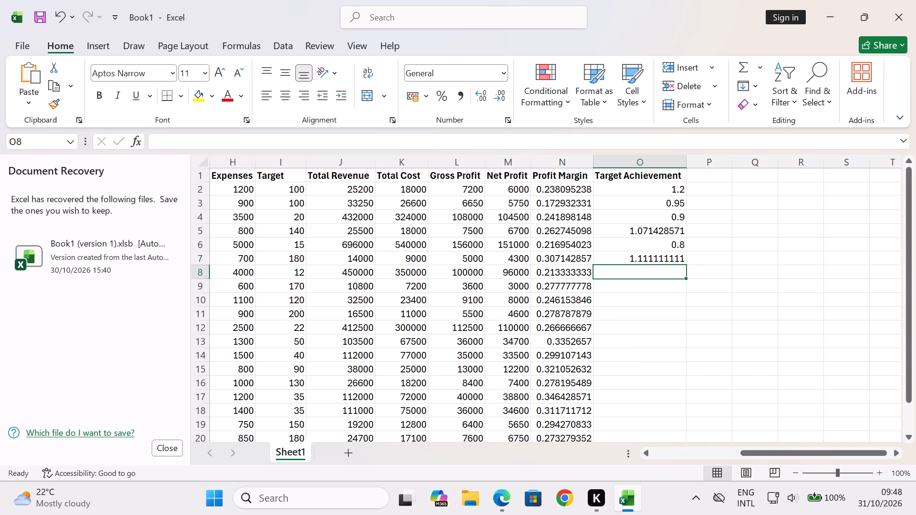
Enter the formula =e8/i8 in cell O8 to divide the row's Units Sold by its Target.
{"action": "key", "text": "equal"}
{"action": "type", "text": "e8/i"}
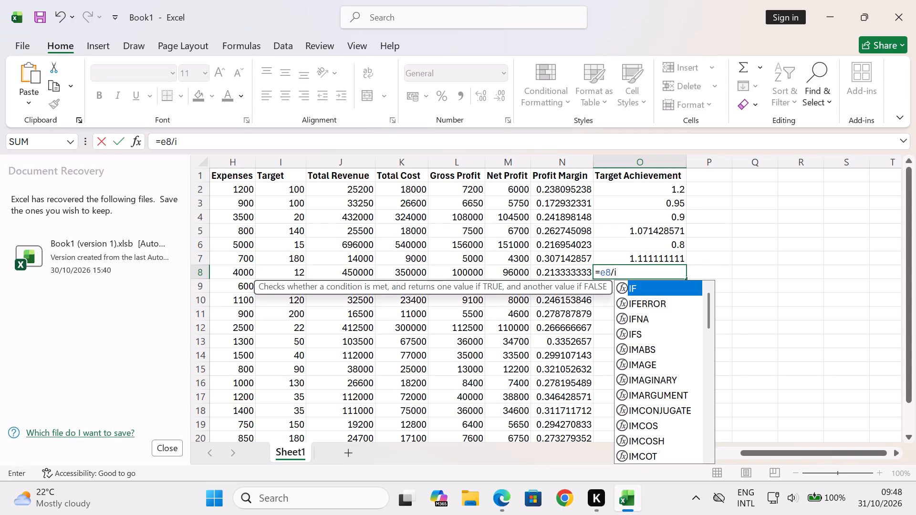
{"action": "key", "text": "8"}
{"action": "key", "text": "Return"}
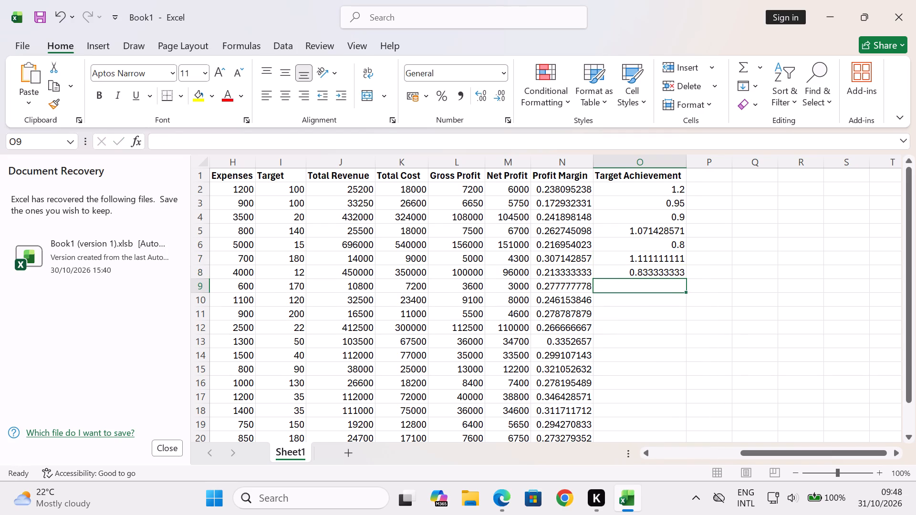
Enter the formula =e9/i9 in cell O9 to divide the row's Units Sold by its Target.
{"action": "key", "text": "equal"}
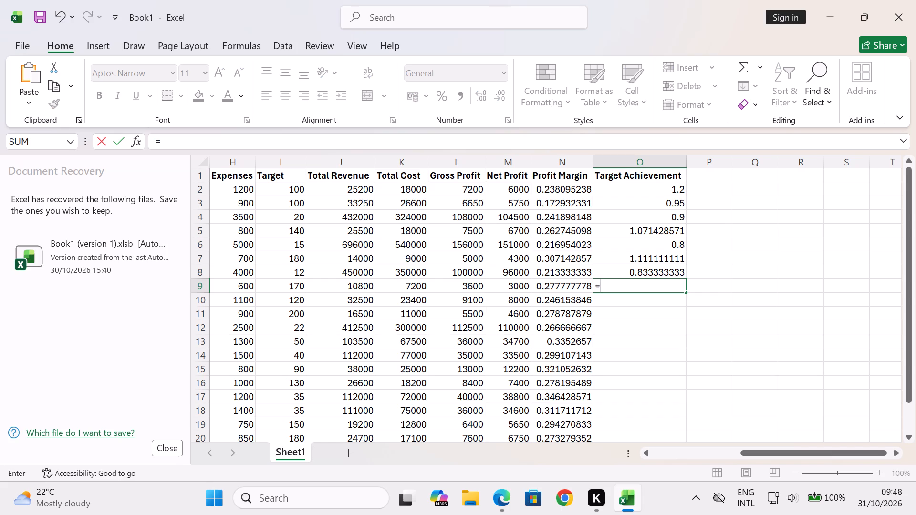
{"action": "key", "text": "e"}
{"action": "key", "text": "9"}
{"action": "key", "text": "slash"}
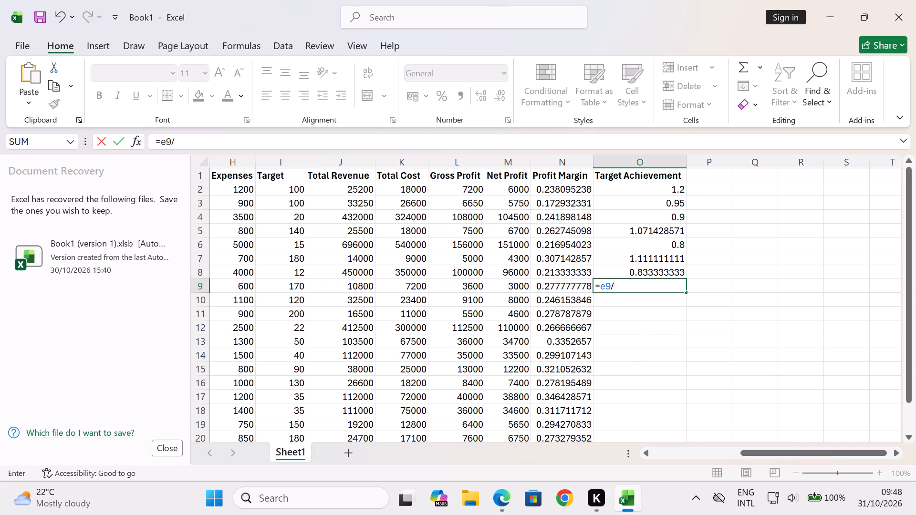
{"action": "type", "text": "i9"}
{"action": "key", "text": "Return"}
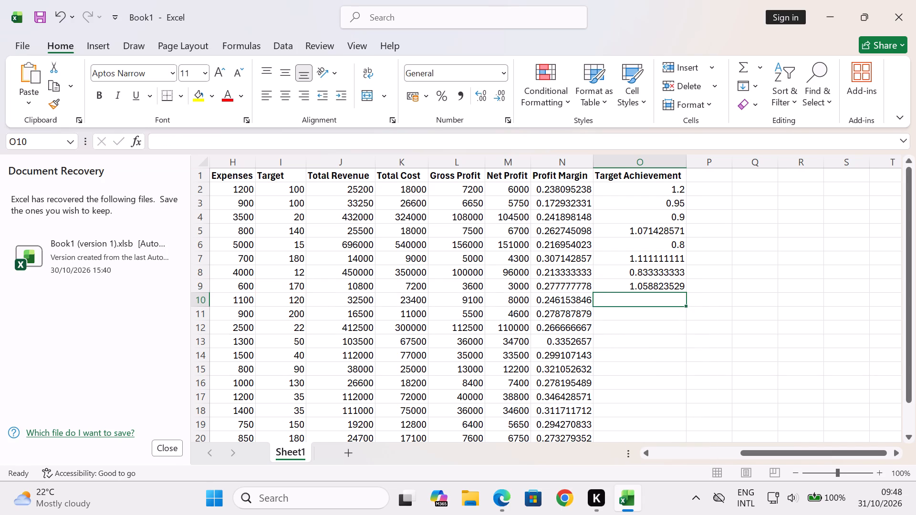
Enter the formula =e10/i10 in cell O10 to divide the row's Units Sold by its Target.
{"action": "key", "text": "equal"}
{"action": "type", "text": "e10/"}
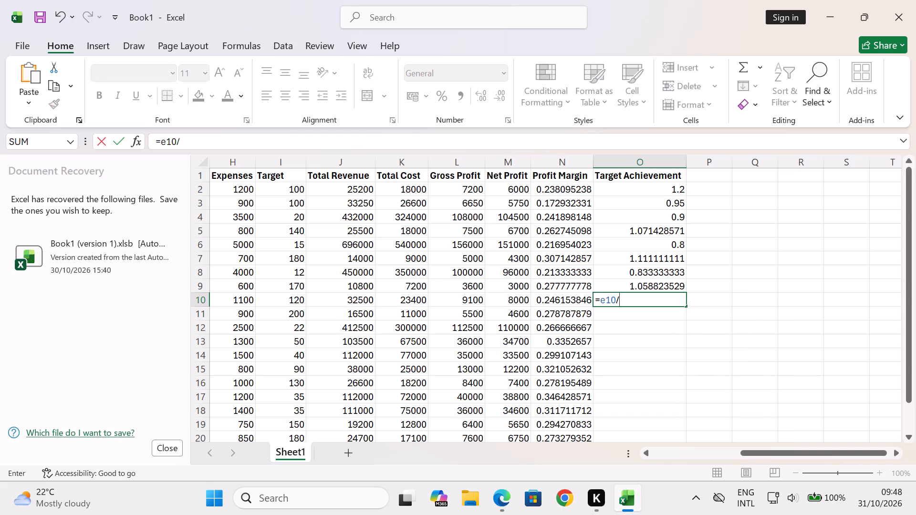
{"action": "type", "text": "i10"}
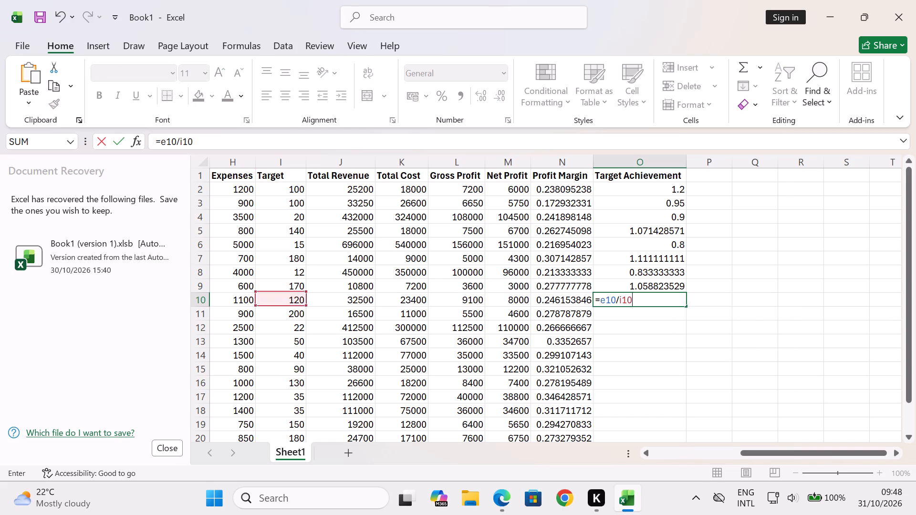
{"action": "key", "text": "Return"}
Enter the formula =e11/i11 in cell O11 to divide the row's Units Sold by its Target.
{"action": "key", "text": "equal"}
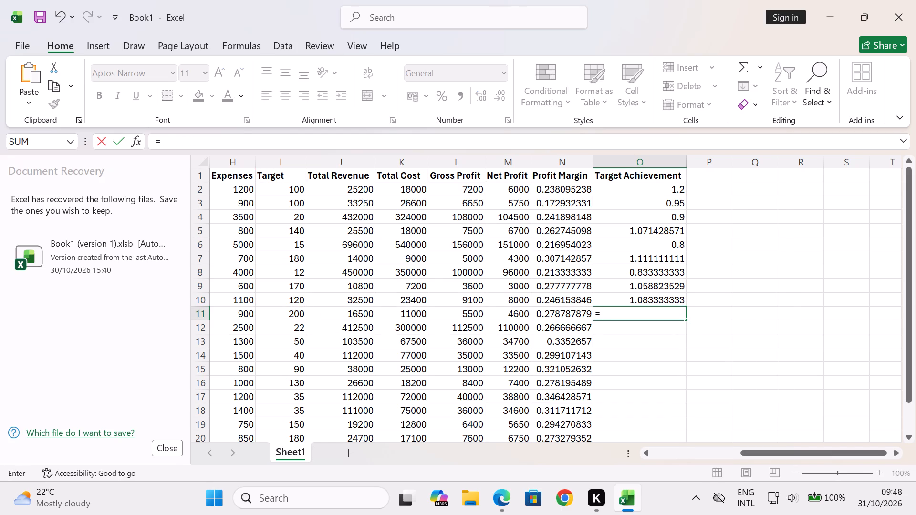
{"action": "type", "text": "e11"}
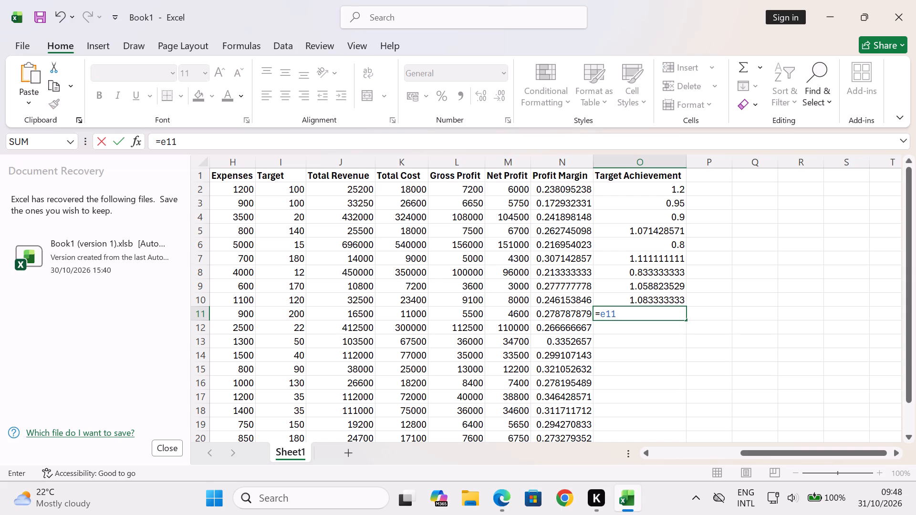
{"action": "key", "text": "slash"}
{"action": "type", "text": "i11"}
{"action": "key", "text": "Return"}
Enter the formula =e12/i12 in cell O12 to divide the row's Units Sold by its Target.
{"action": "key", "text": "equal"}
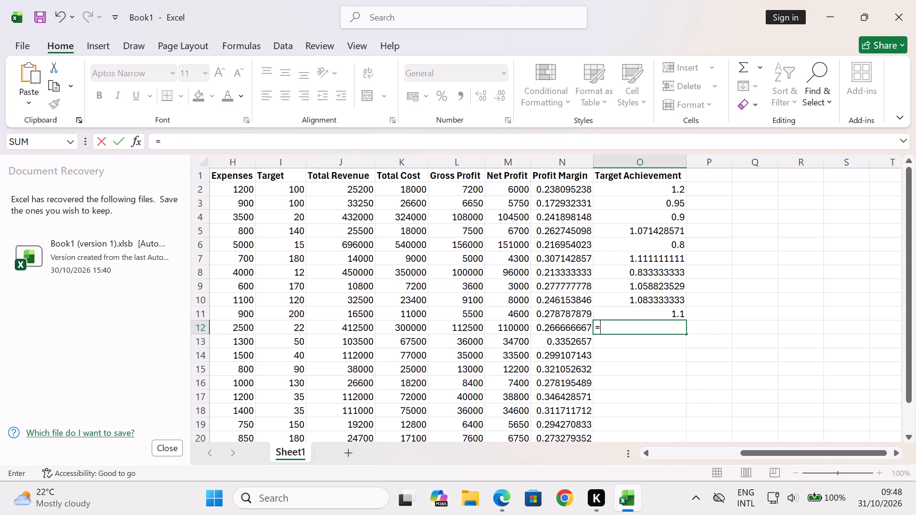
{"action": "type", "text": "e12"}
{"action": "key", "text": "slash"}
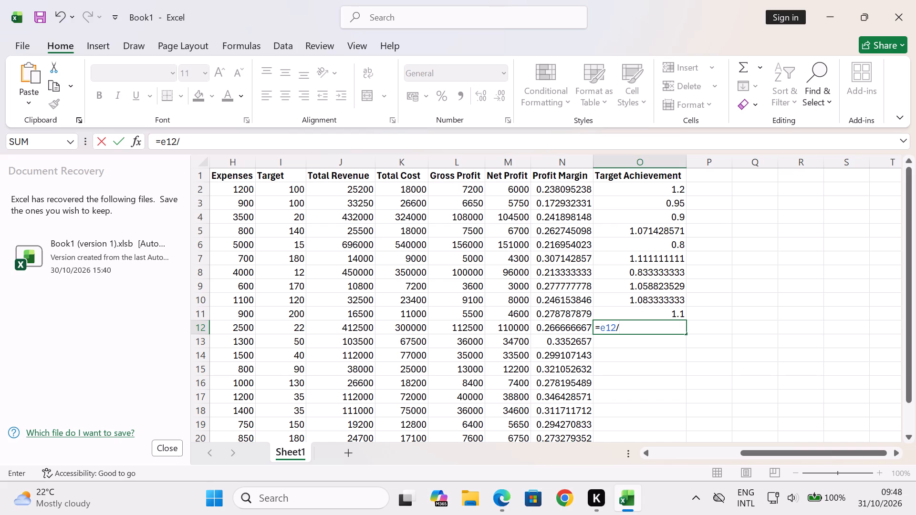
{"action": "key", "text": "i"}
{"action": "type", "text": "12"}
{"action": "key", "text": "Return"}
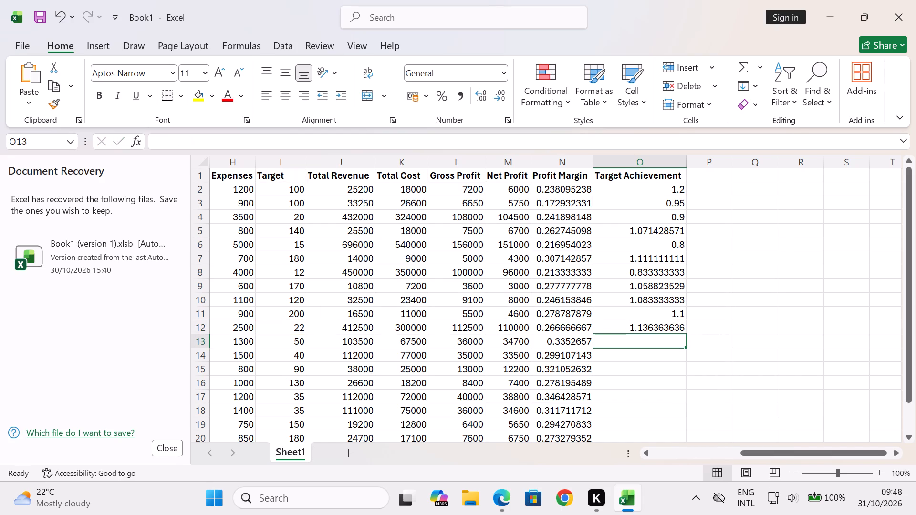
Enter the formula =e13/i13 in cell O13 to divide the row's Units Sold by its Target.
{"action": "key", "text": "equal"}
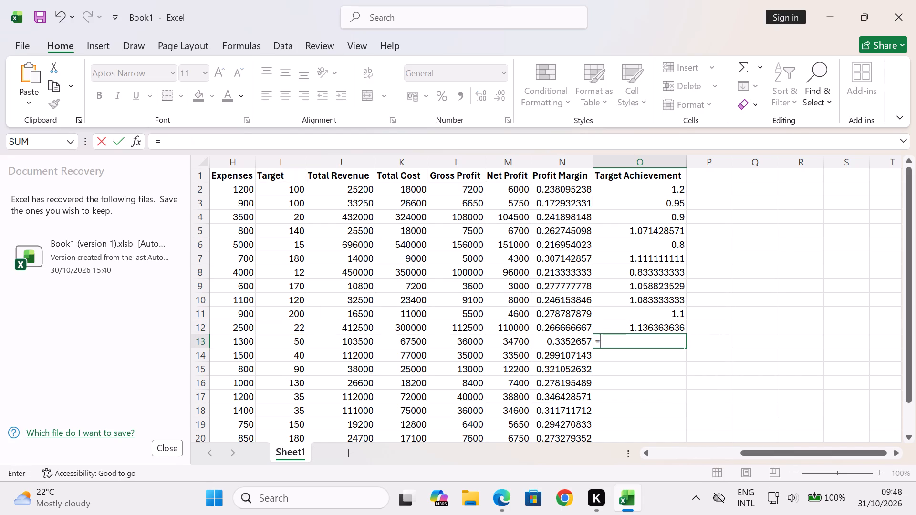
{"action": "key", "text": "e"}
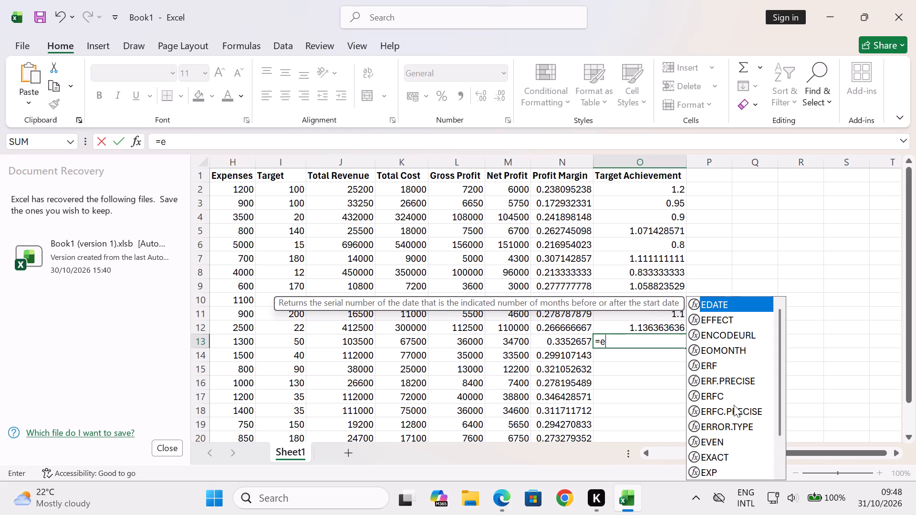
{"action": "type", "text": "13/"}
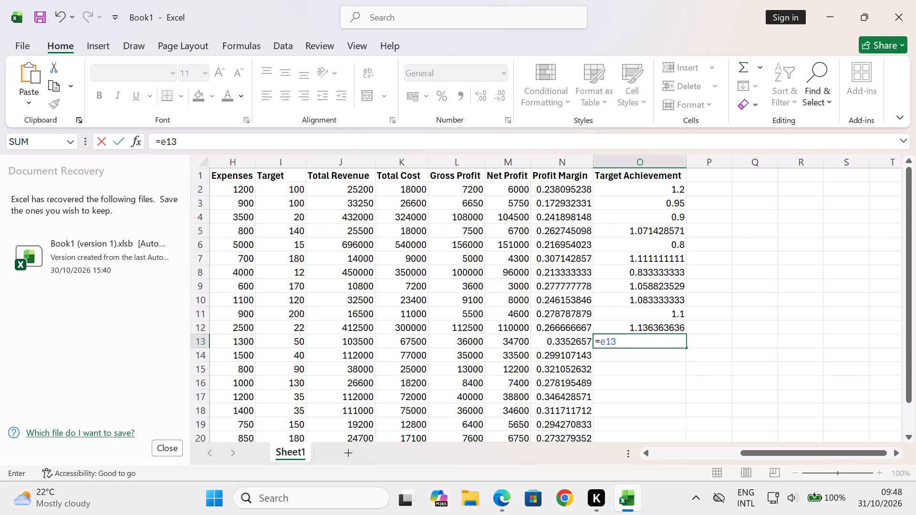
{"action": "key", "text": "i"}
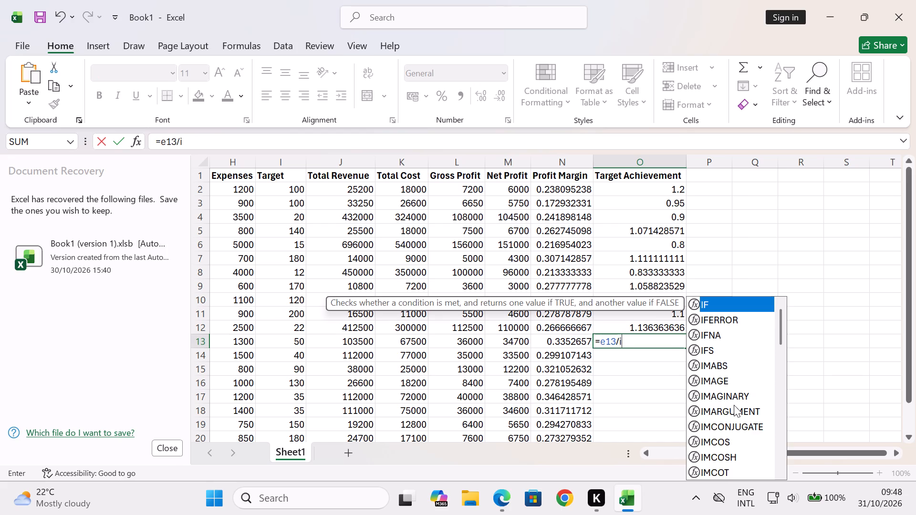
{"action": "type", "text": "13"}
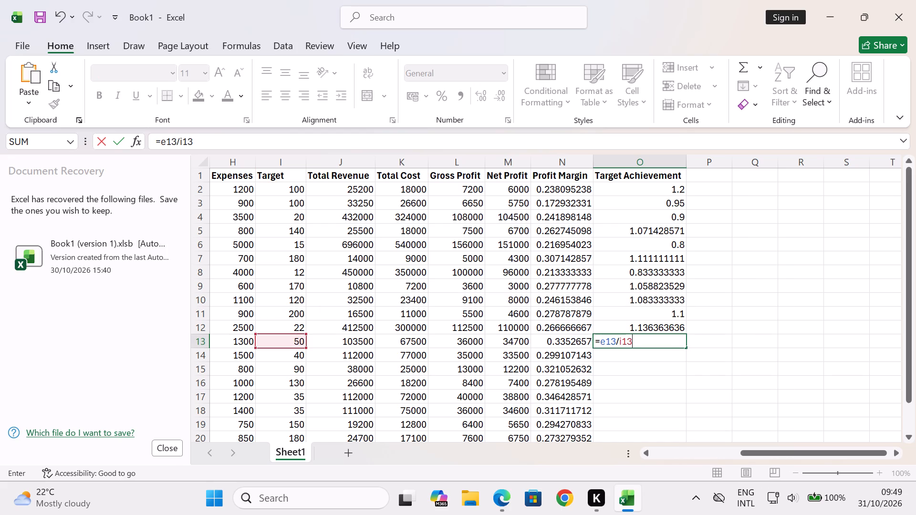
{"action": "key", "text": "Return"}
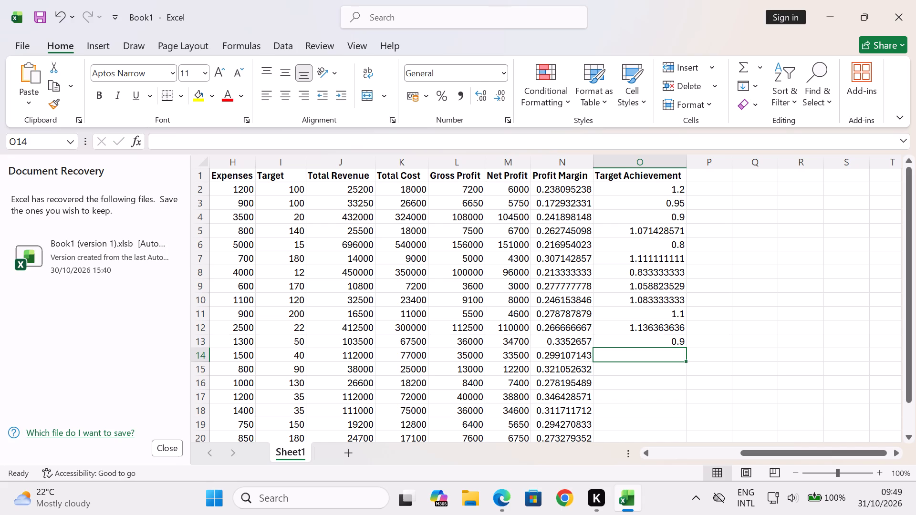
Begin the Target Achievement formula in cell O14.
{"action": "key", "text": "equal"}
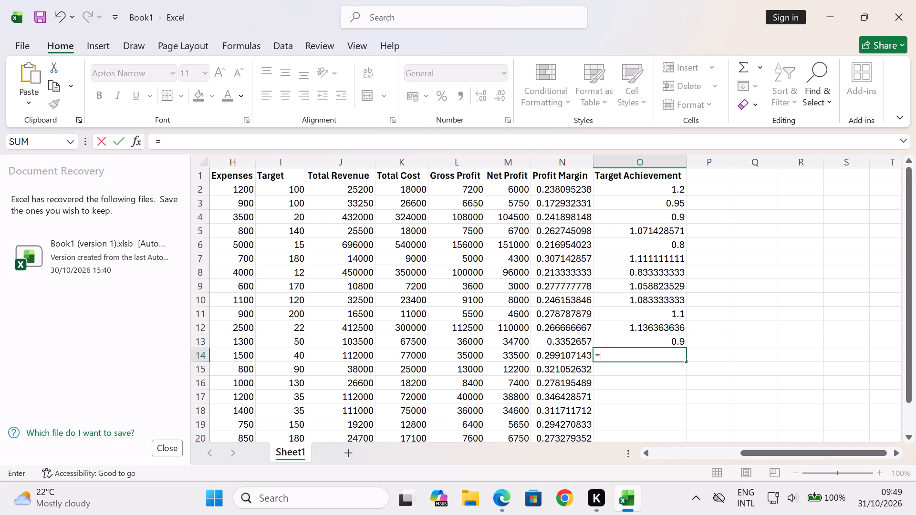
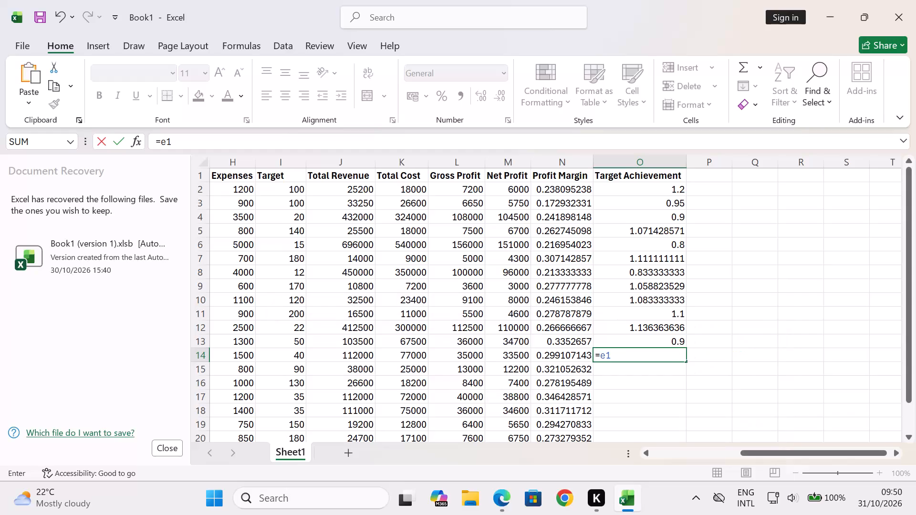
Complete the formula =e14/i14 in cell O14 to divide the row's Units Sold by its Target.
{"action": "key", "text": "slash"}
{"action": "key", "text": "i"}
{"action": "type", "text": "14"}
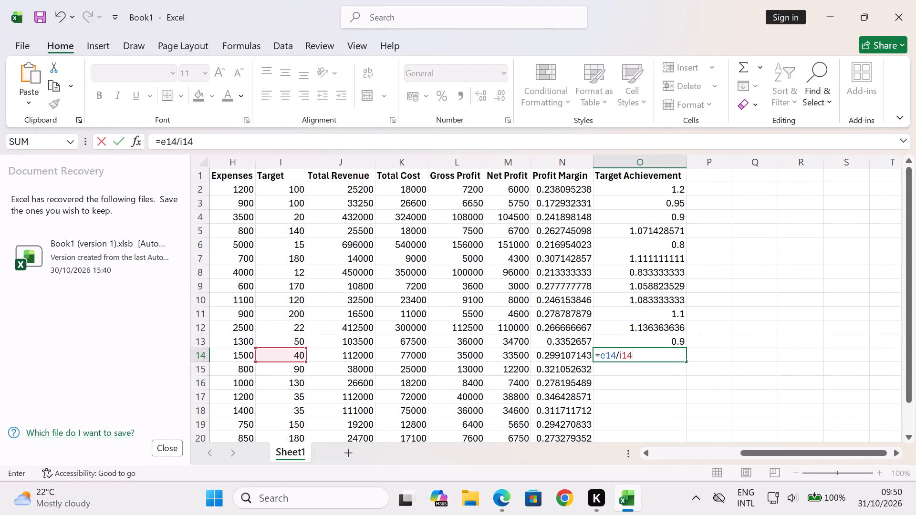
{"action": "key", "text": "Return"}
Enter the formula =e15/i15 in cell O15 to divide the row's Units Sold by its Target.
{"action": "key", "text": "equal"}
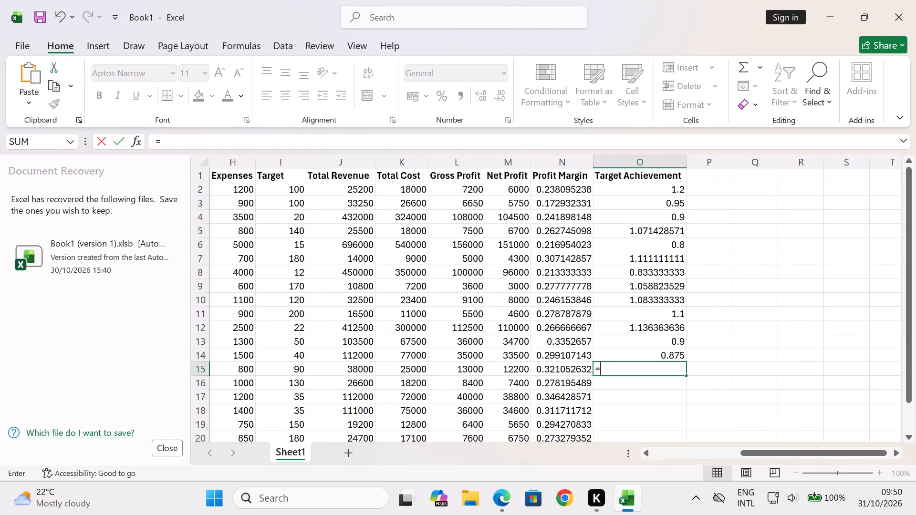
{"action": "type", "text": "e15/"}
{"action": "type", "text": "i15"}
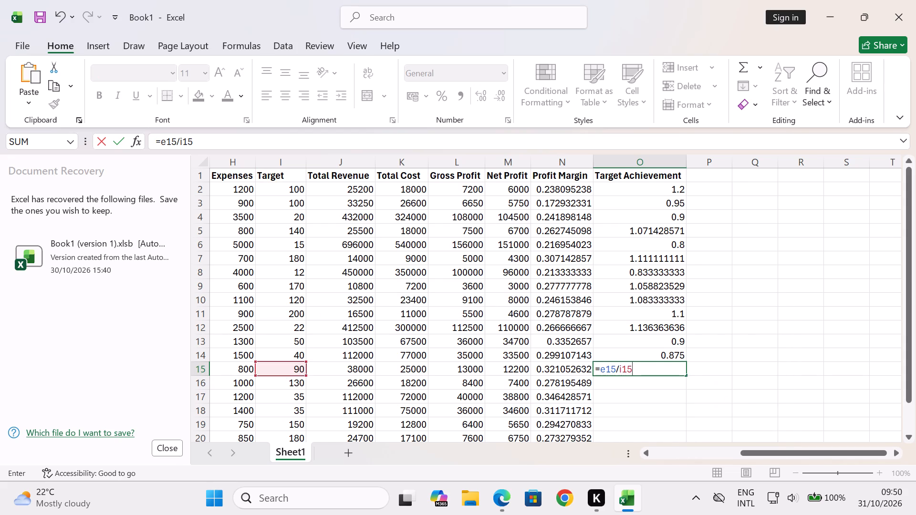
{"action": "key", "text": "Return"}
Enter the formula =e16/i16 in cell O16 to divide the row's Units Sold by its Target.
{"action": "key", "text": "equal"}
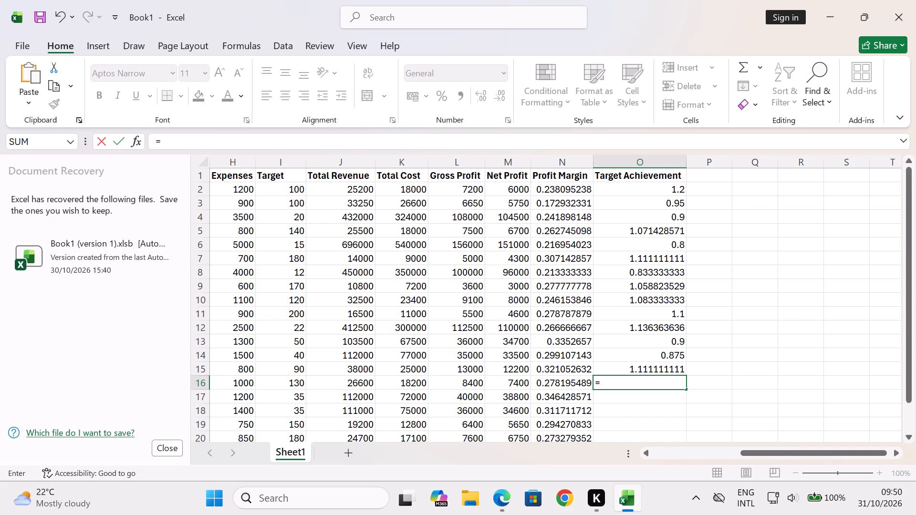
{"action": "key", "text": "e"}
{"action": "key", "text": "1"}
{"action": "type", "text": "6/i"}
{"action": "type", "text": "16"}
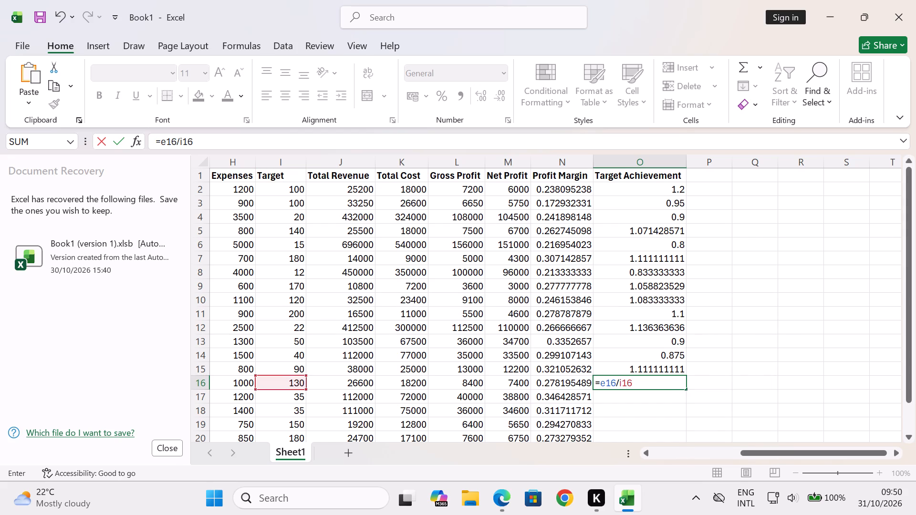
{"action": "key", "text": "Return"}
Enter the formula =e17/i17 in cell O17 to divide the row's Units Sold by its Target.
{"action": "key", "text": "equal"}
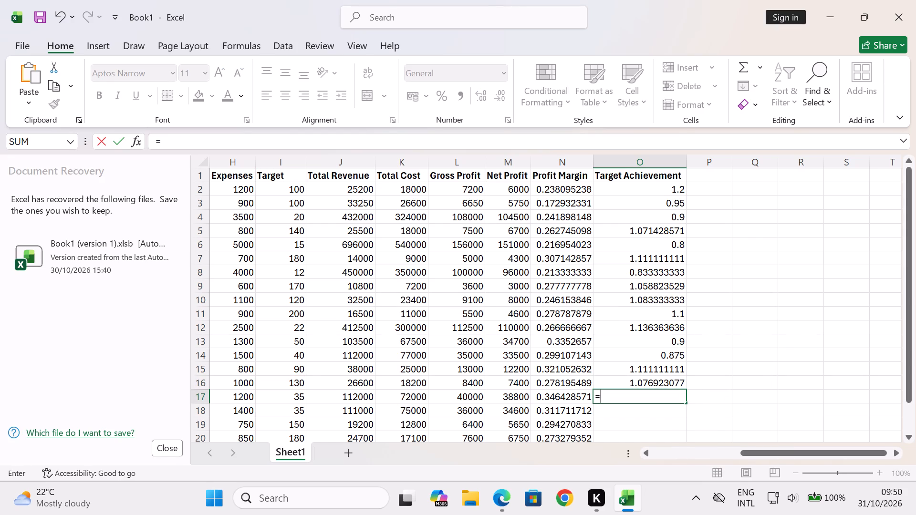
{"action": "type", "text": "e17/"}
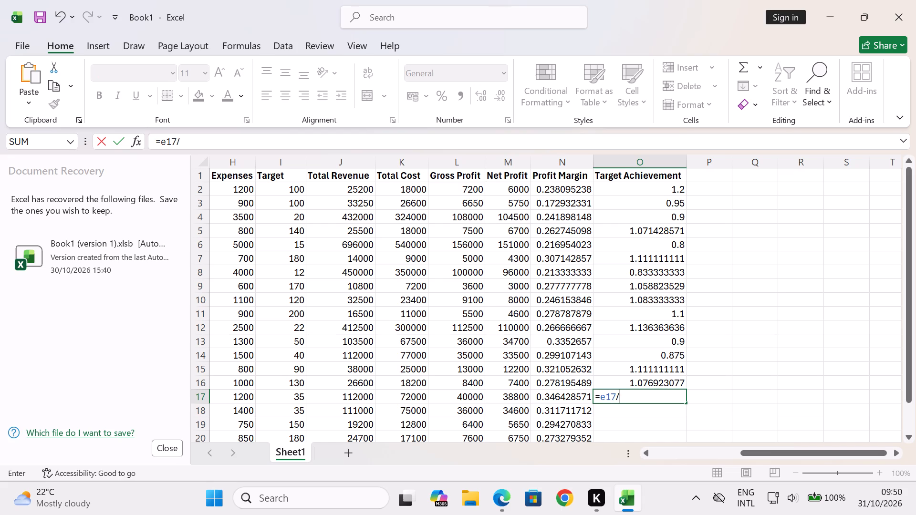
{"action": "type", "text": "i17"}
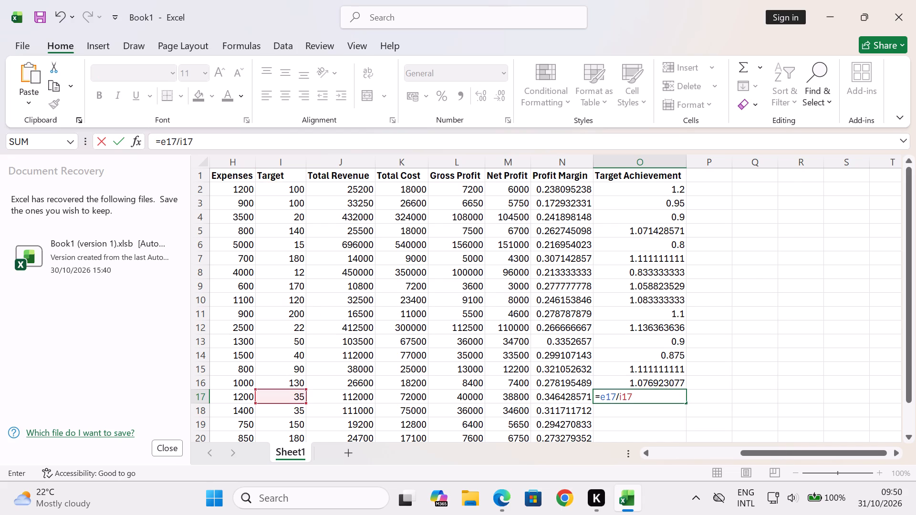
{"action": "key", "text": "Return"}
Enter the formula =e18/i18 in cell O18 to divide the row's Units Sold by its Target.
{"action": "key", "text": "equal"}
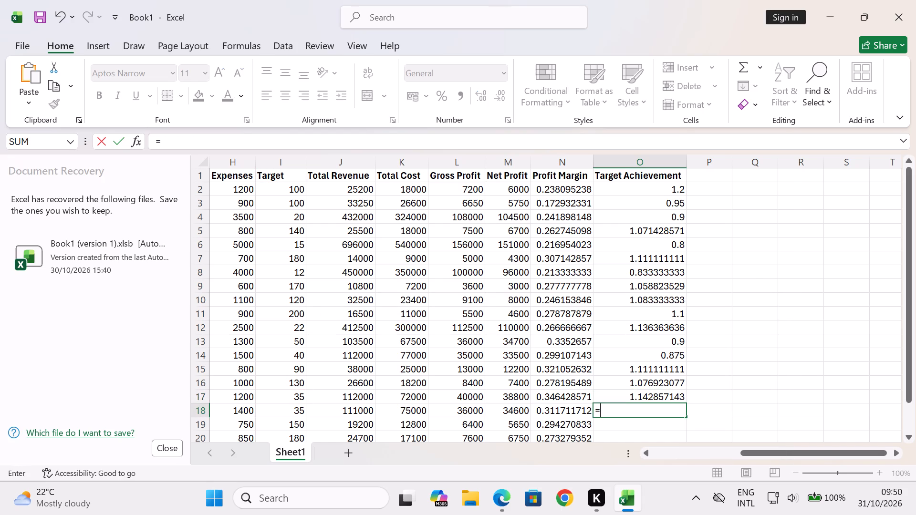
{"action": "type", "text": "e18/"}
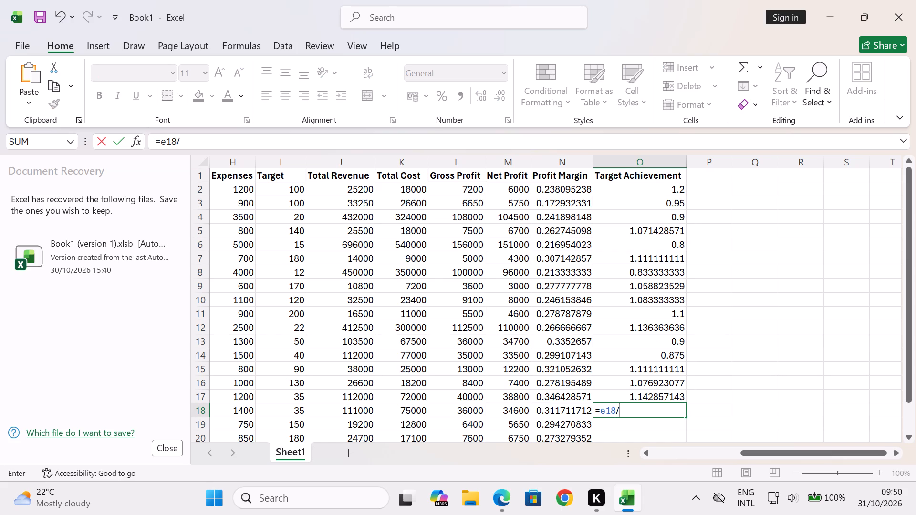
{"action": "type", "text": "i1"}
{"action": "key", "text": "8"}
{"action": "key", "text": "Return"}
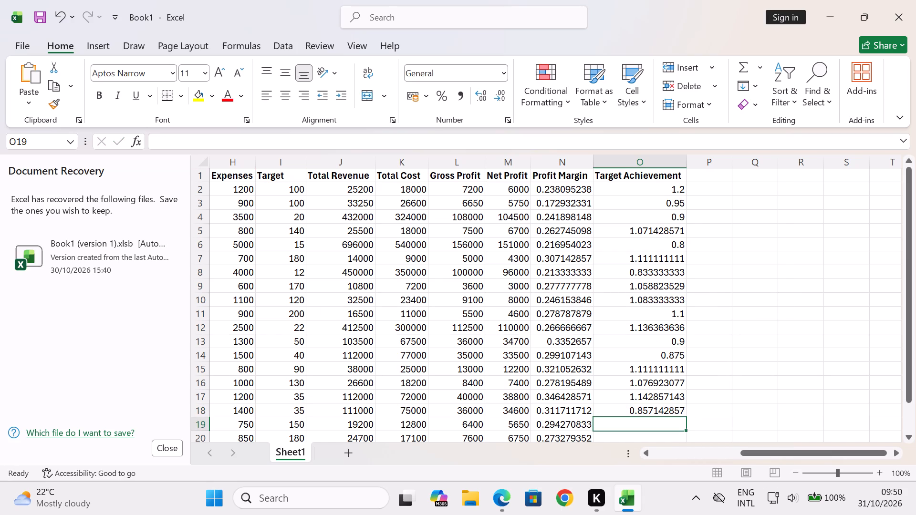
Enter the formula =e19/i19 in cell O19 to divide the row's Units Sold by its Target.
{"action": "key", "text": "equal"}
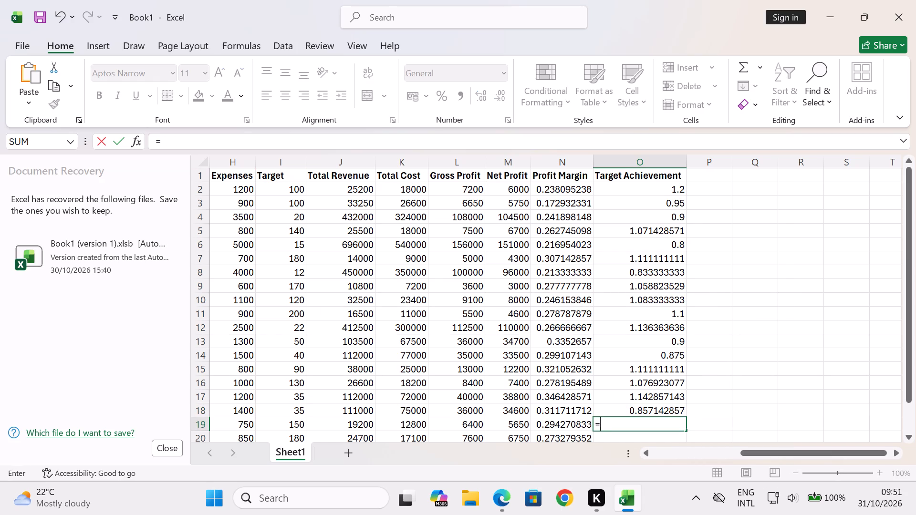
{"action": "type", "text": "e1"}
{"action": "type", "text": "9/"}
{"action": "key", "text": "i"}
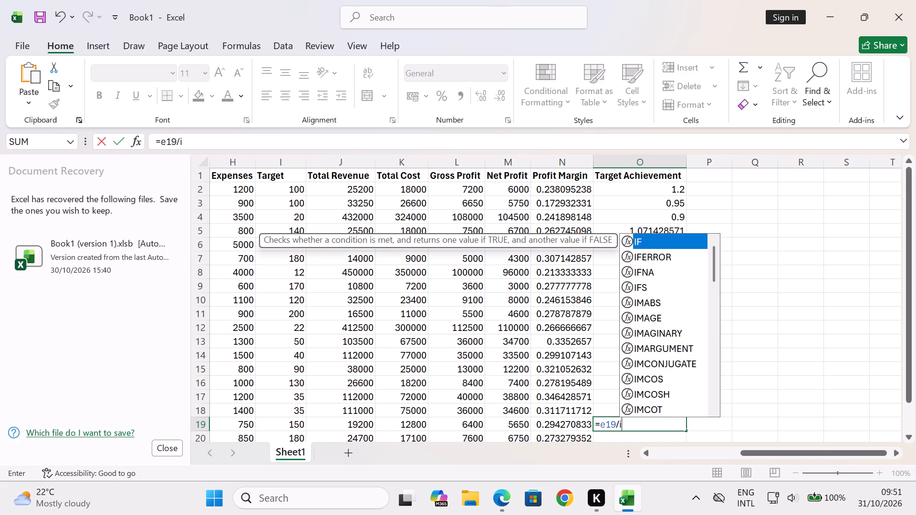
{"action": "key", "text": "1"}
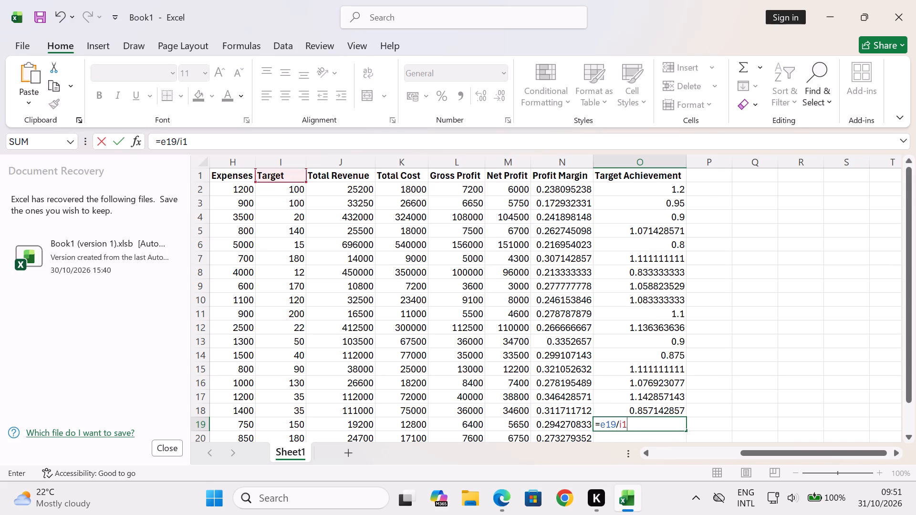
{"action": "key", "text": "9"}
{"action": "key", "text": "Return"}
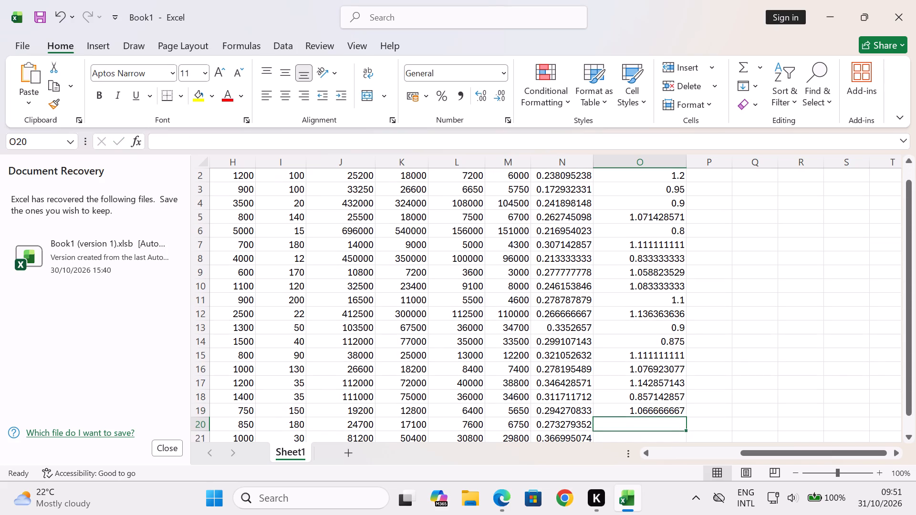
Enter the formula =e20/i20 in cell O20 to divide the row's Units Sold by its Target.
{"action": "key", "text": "equal"}
{"action": "type", "text": "e20/"}
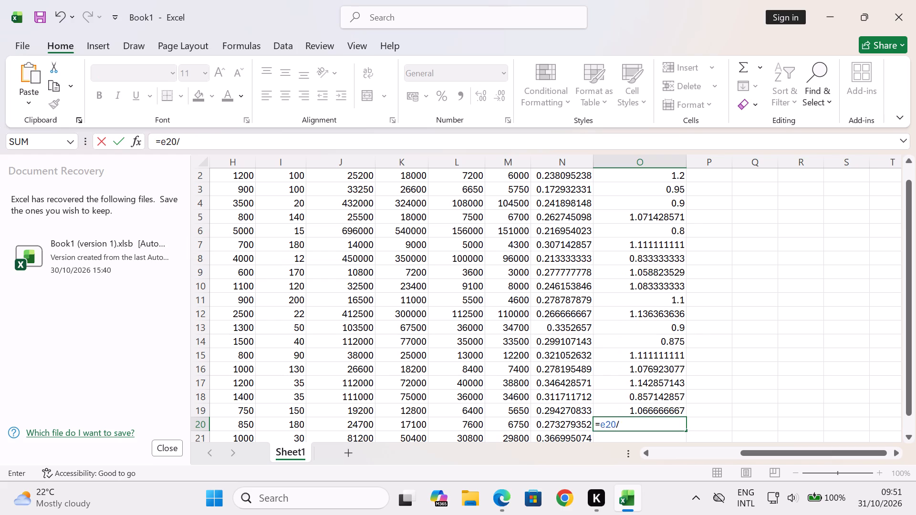
{"action": "type", "text": "i20"}
{"action": "key", "text": "Return"}
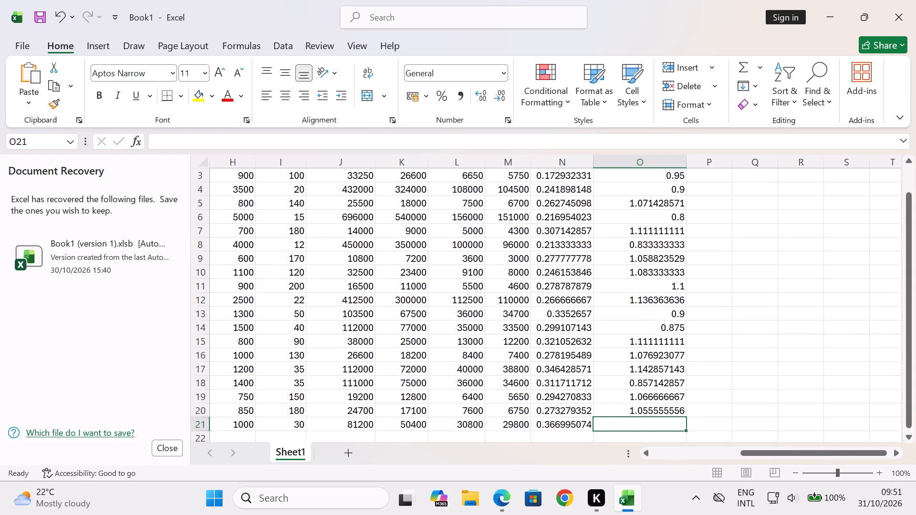
Enter the formula =e21/i21 in cell O21 to divide the last row's Units Sold by its Target.
{"action": "key", "text": "equal"}
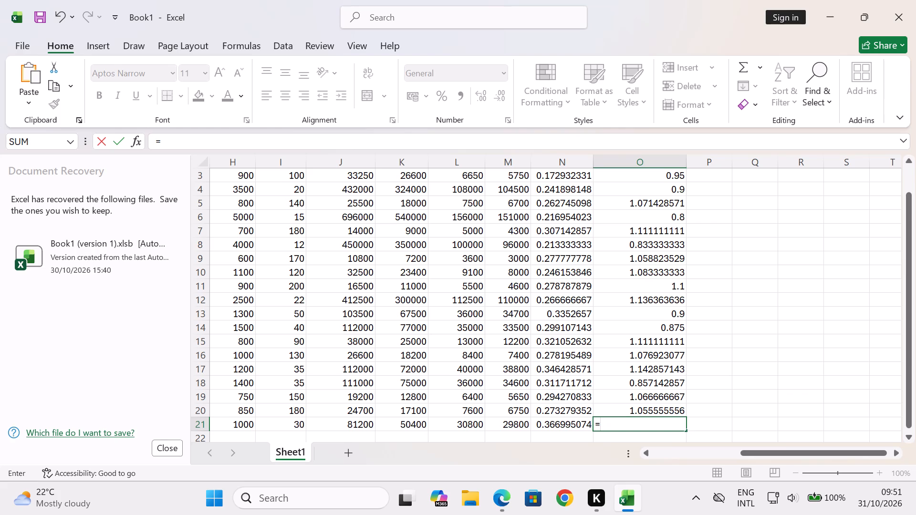
{"action": "key", "text": "e"}
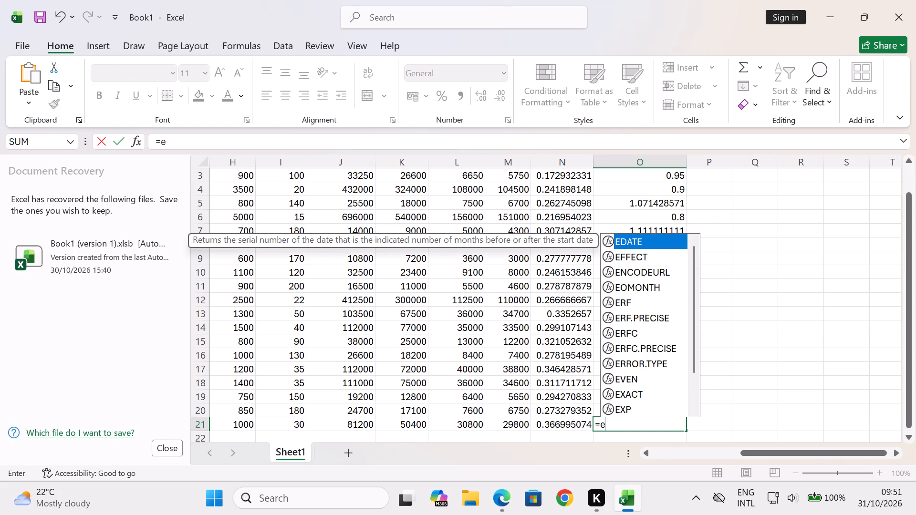
{"action": "type", "text": "21"}
{"action": "key", "text": "slash"}
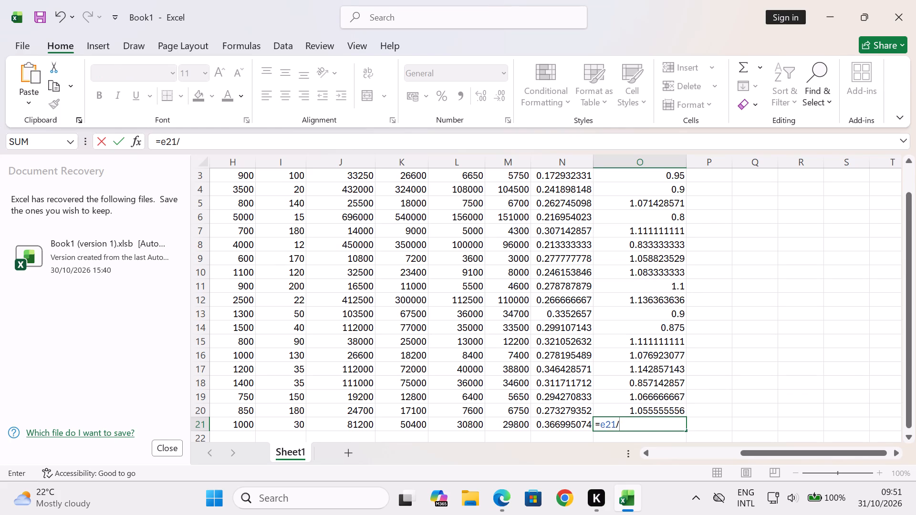
{"action": "type", "text": "i21"}
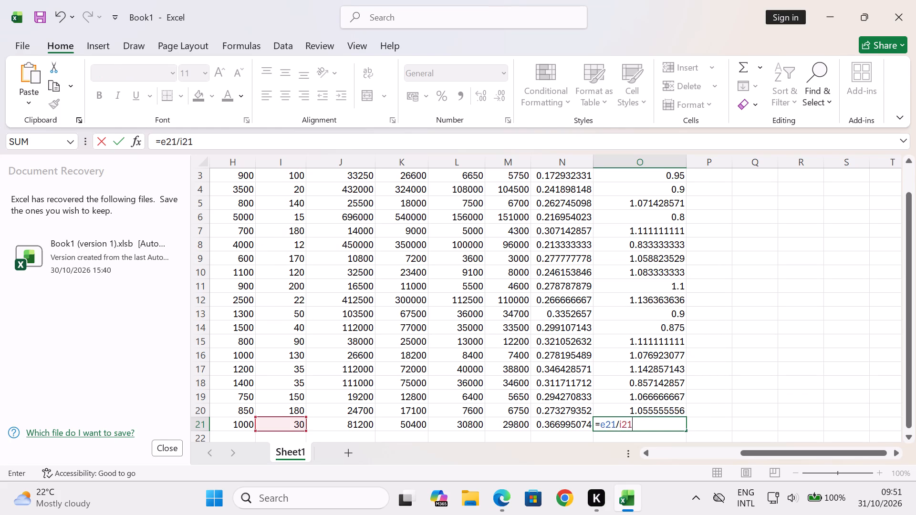
{"action": "key", "text": "Return"}
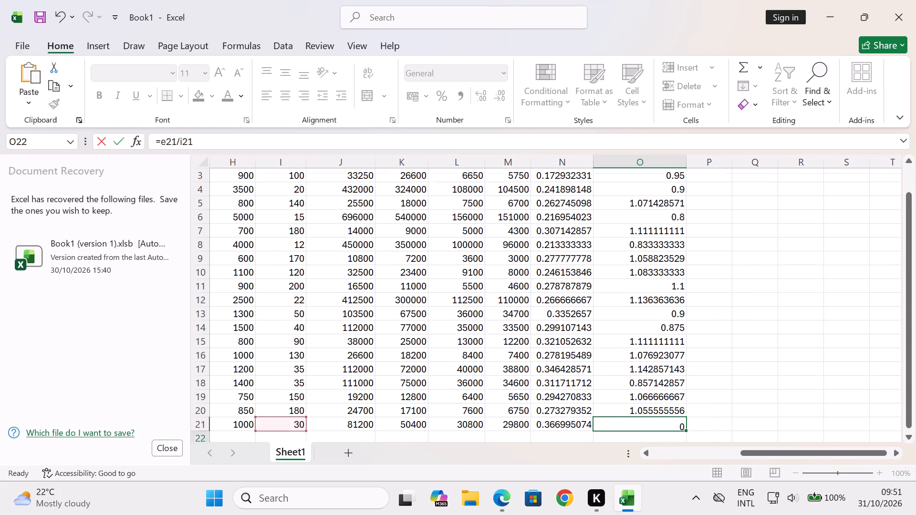
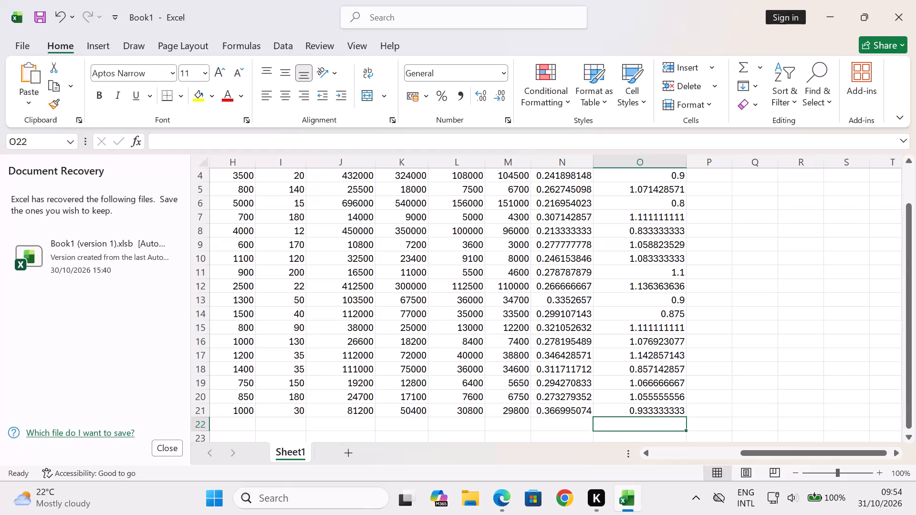
Add the header Performance in cell P1 and widen column P to fit it.
{"action": "left_click_drag", "start_coordinate": [909, 316], "coordinate": [910, 195]}
{"action": "left_click", "coordinate": [714, 183]}
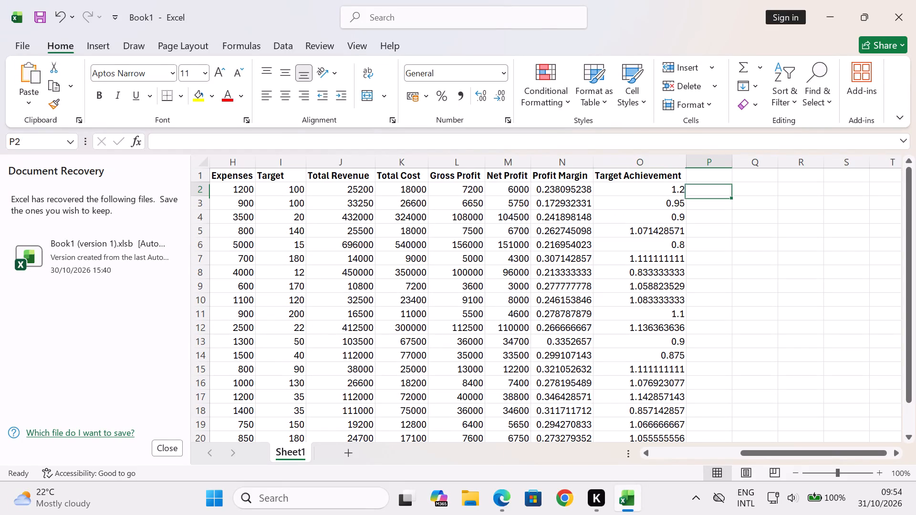
{"action": "left_click", "coordinate": [713, 174]}
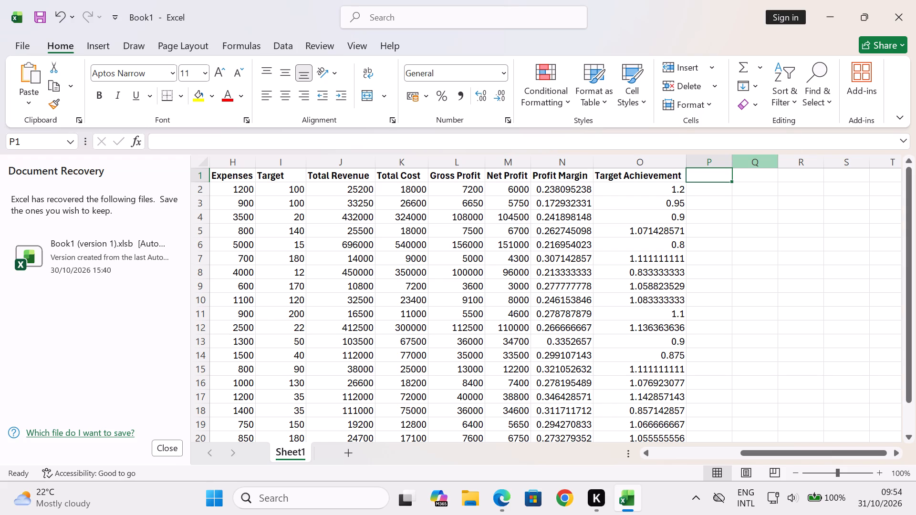
{"action": "left_click_drag", "start_coordinate": [729, 165], "coordinate": [739, 166]}
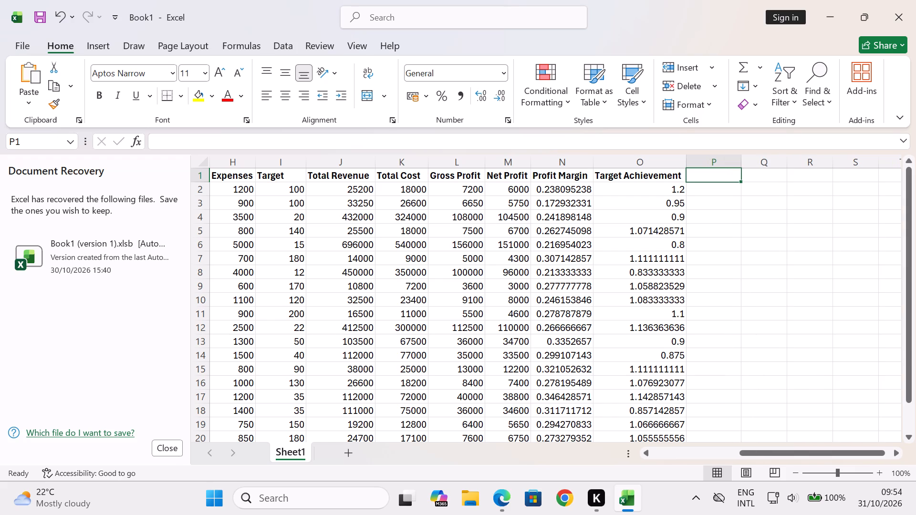
{"action": "type", "text": "Performa"}
{"action": "type", "text": "nce"}
{"action": "key", "text": "Down"}
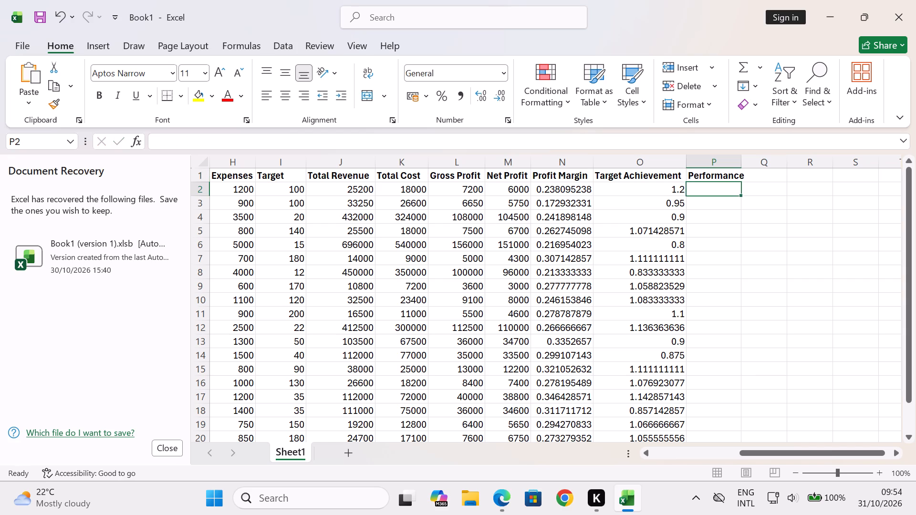
{"action": "left_click_drag", "start_coordinate": [739, 162], "coordinate": [744, 162]}
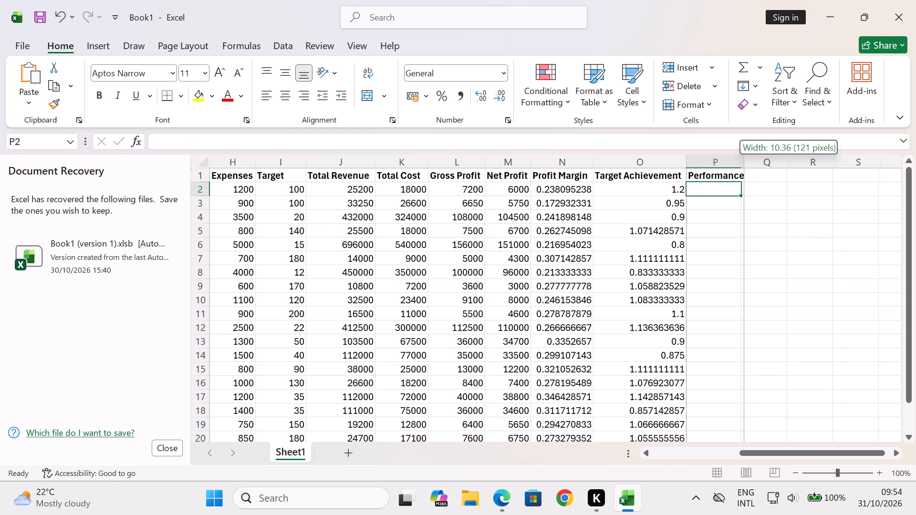
{"action": "left_click_drag", "start_coordinate": [744, 162], "coordinate": [746, 162]}
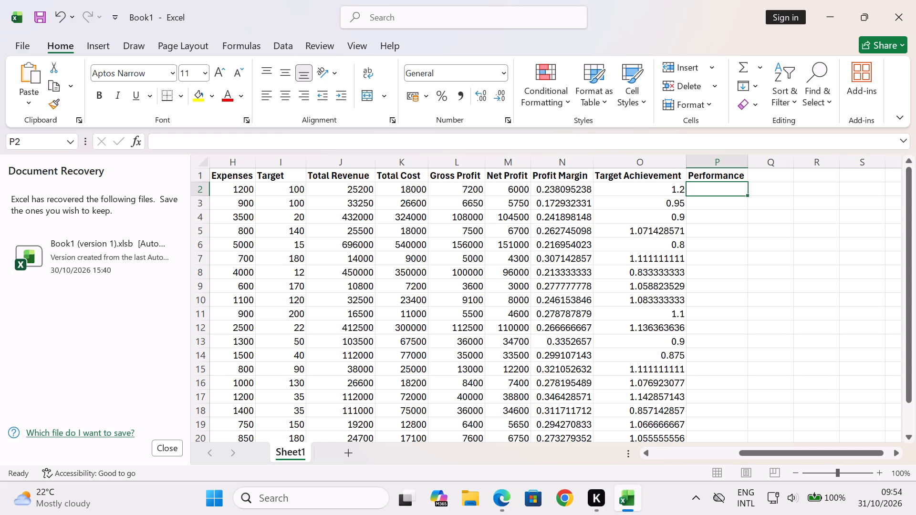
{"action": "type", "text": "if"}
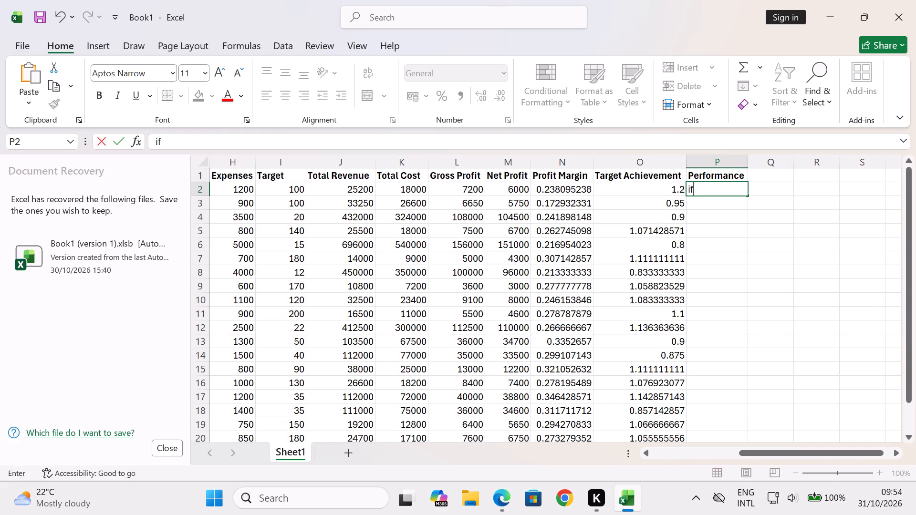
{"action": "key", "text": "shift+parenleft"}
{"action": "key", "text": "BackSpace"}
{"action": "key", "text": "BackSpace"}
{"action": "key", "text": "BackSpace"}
Enter the formula =if(E2>=i2,"Achieved","Not Achieved") in cell P2 to compare the row's Units Sold with its Target.
{"action": "key", "text": "equal"}
{"action": "type", "text": "if"}
{"action": "key", "text": "shift+parenleft"}
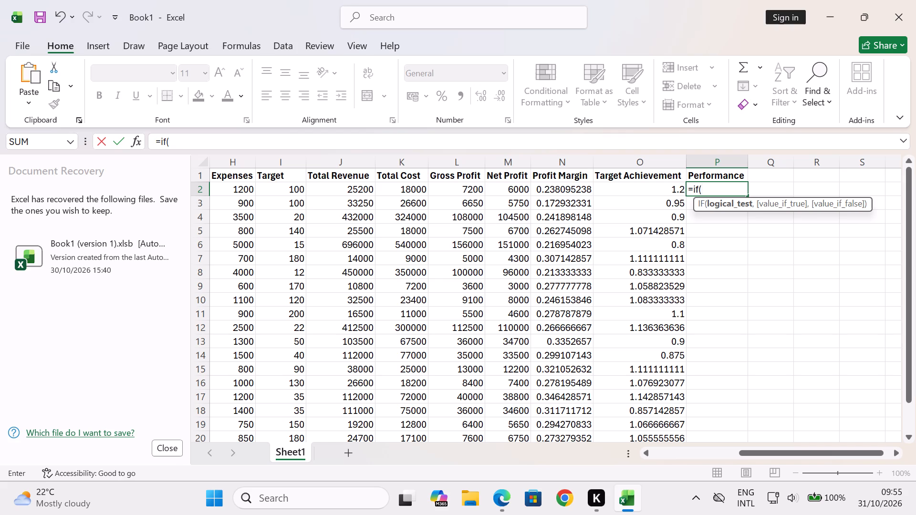
{"action": "type", "text": "E2"}
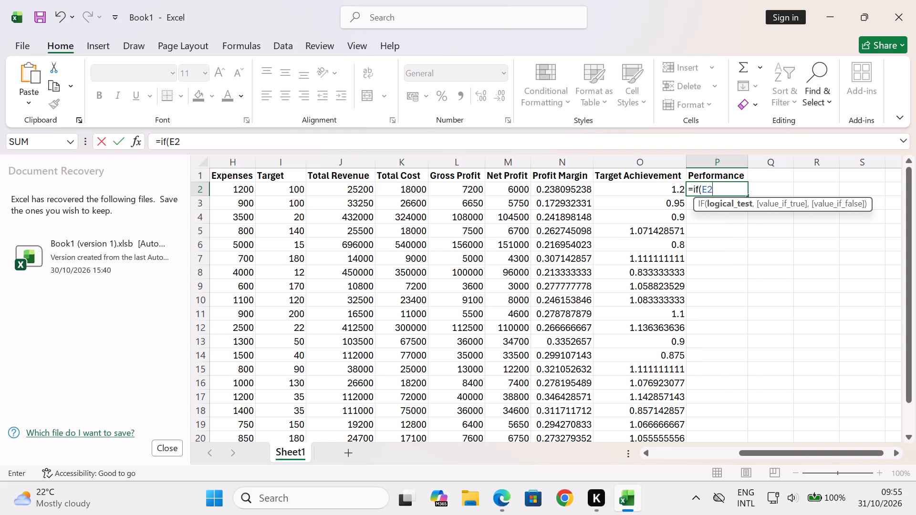
{"action": "type", "text": ">="}
{"action": "key", "text": "i"}
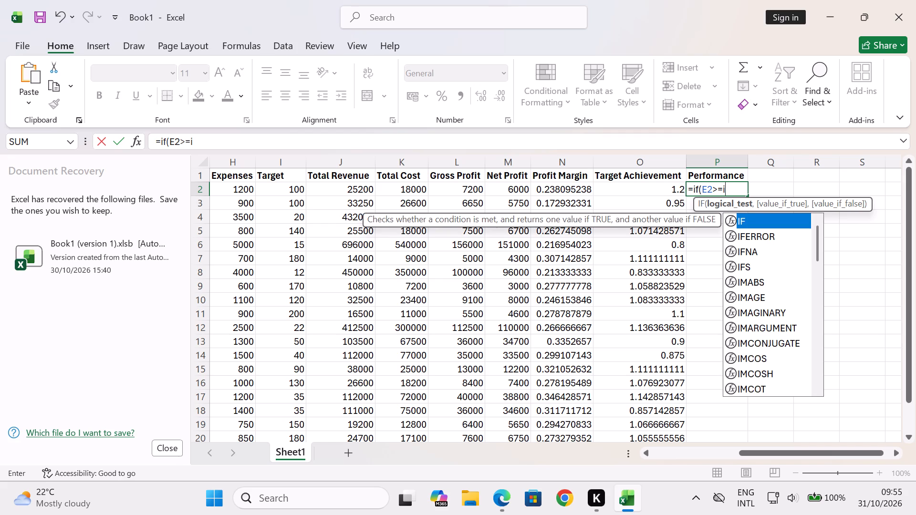
{"action": "key", "text": "2"}
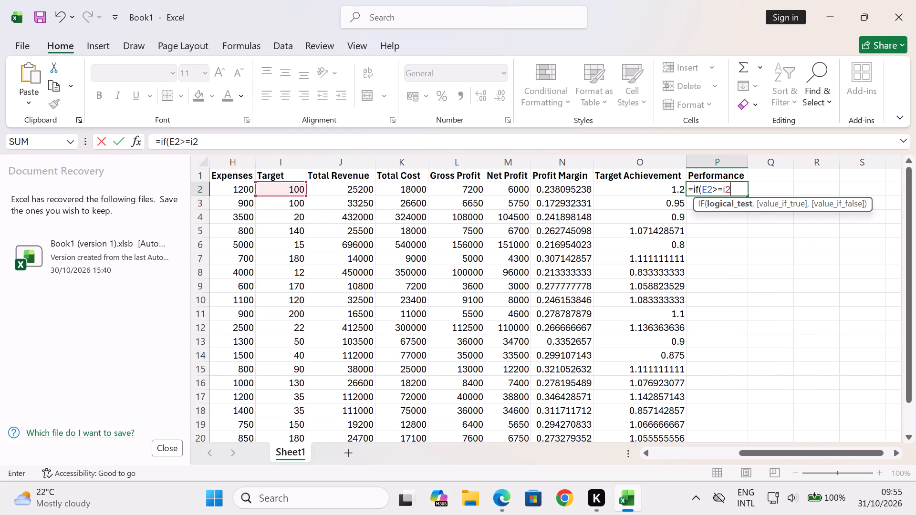
{"action": "key", "text": "comma"}
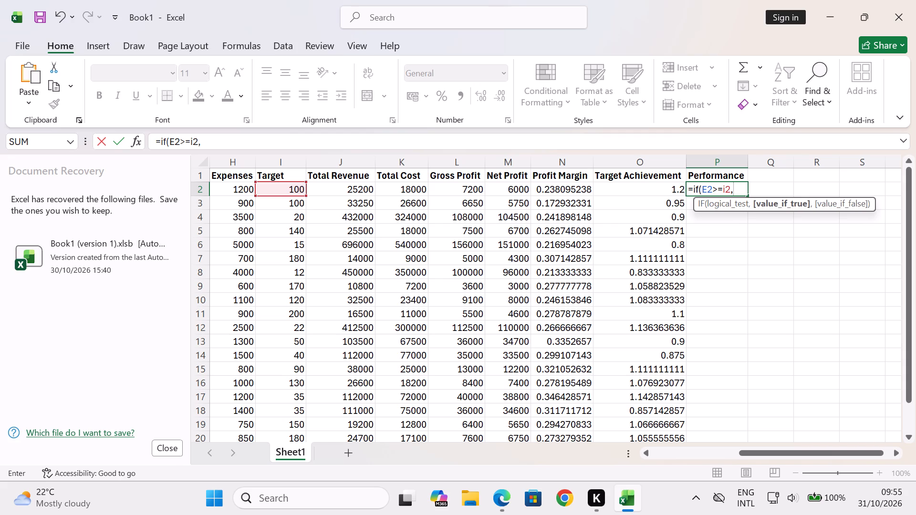
{"action": "type", "text": "\"'"}
{"action": "key", "text": "BackSpace"}
{"action": "type", "text": "Achieved"}
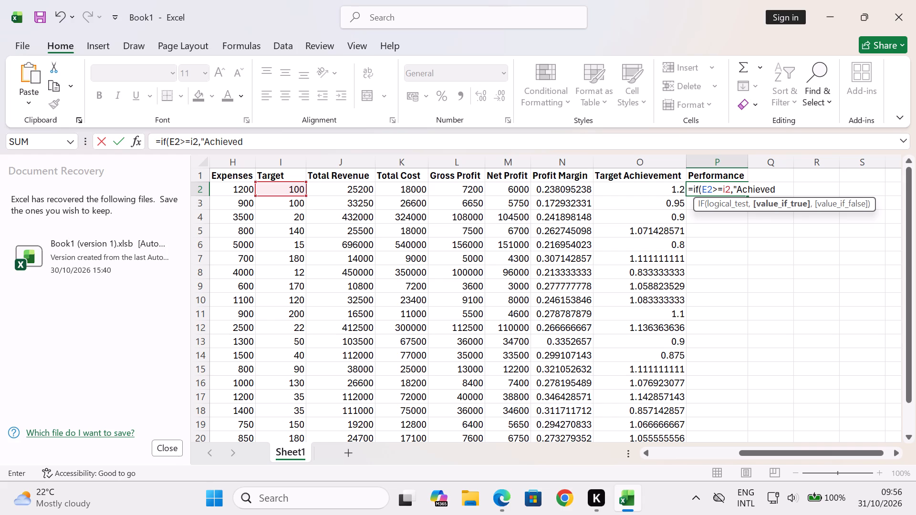
{"action": "type", "text": "\"'"}
{"action": "key", "text": "BackSpace"}
{"action": "key", "text": "comma"}
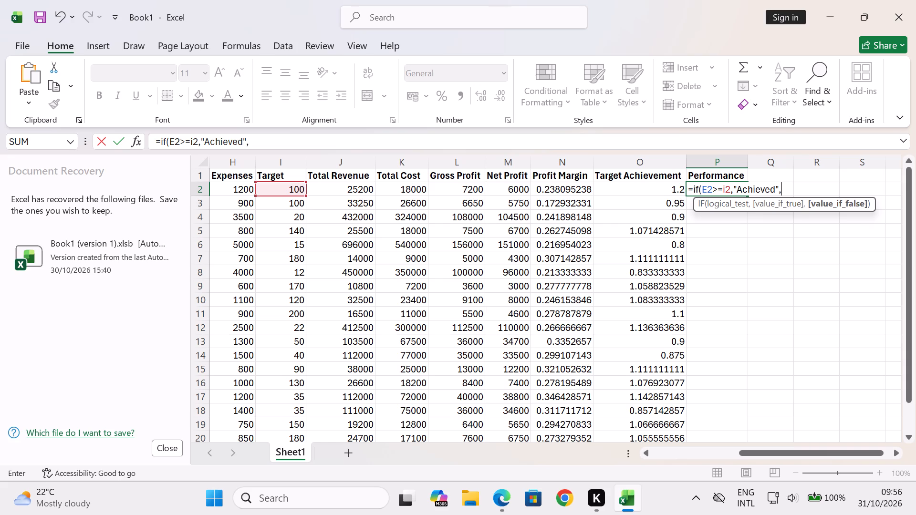
{"action": "type", "text": "\"'"}
{"action": "key", "text": "BackSpace"}
{"action": "key", "text": "shift+n"}
{"action": "type", "text": "ot"}
{"action": "key", "text": "space"}
{"action": "key", "text": "shift+a"}
{"action": "key", "text": "c"}
{"action": "type", "text": "hie"}
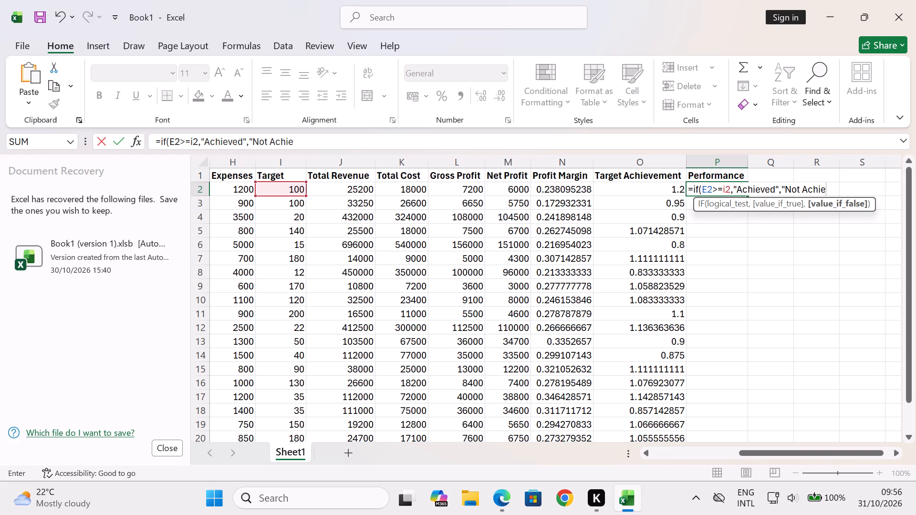
{"action": "type", "text": "ved"}
{"action": "type", "text": "\"'"}
{"action": "key", "text": "BackSpace"}
{"action": "key", "text": "shift+parenright"}
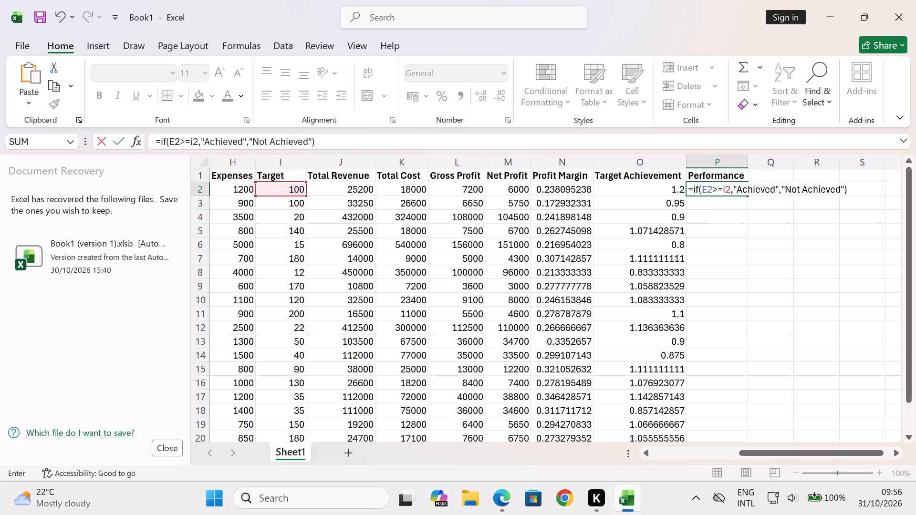
{"action": "key", "text": "Return"}
Start the Performance formula for the second data row in cell P3.
{"action": "key", "text": "equal"}
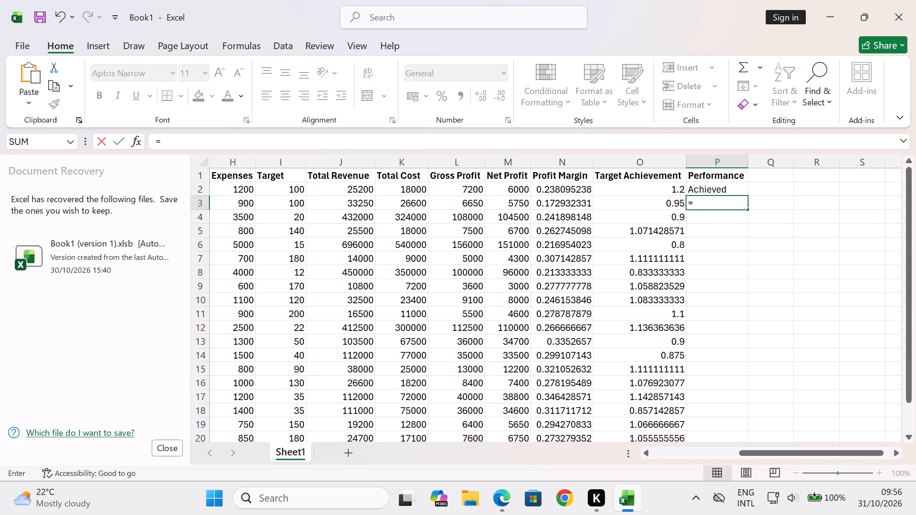
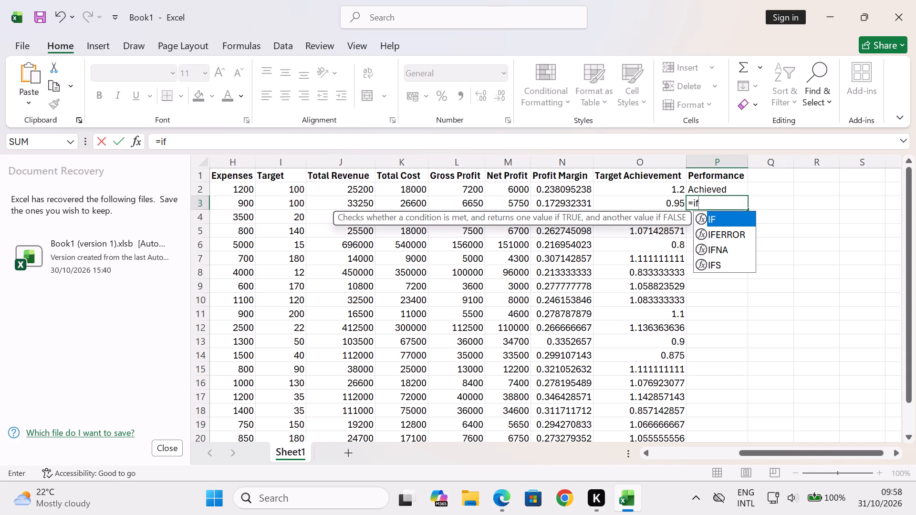
Complete the formula in cell P3 as =if(e3>=i3,"Achieved","Not Achieved") to compare the row's Units Sold with its Target.
{"action": "key", "text": "shift+parenleft"}
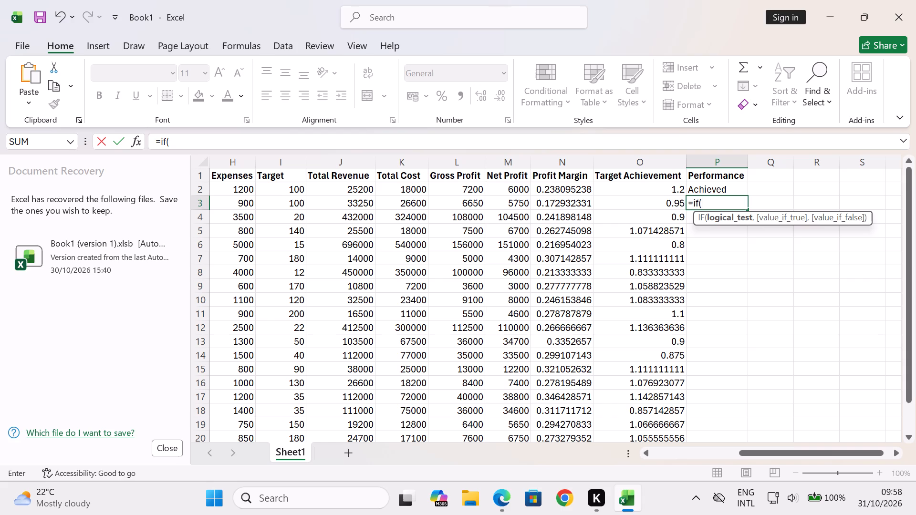
{"action": "key", "text": "n"}
{"action": "key", "text": "3"}
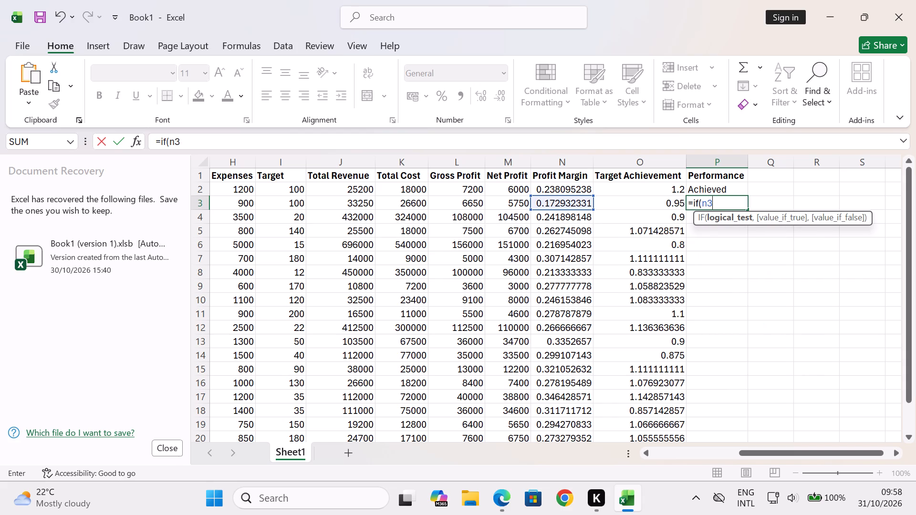
{"action": "type", "text": ">="}
{"action": "key", "text": "BackSpace"}
{"action": "key", "text": "BackSpace"}
{"action": "key", "text": "BackSpace"}
{"action": "key", "text": "BackSpace"}
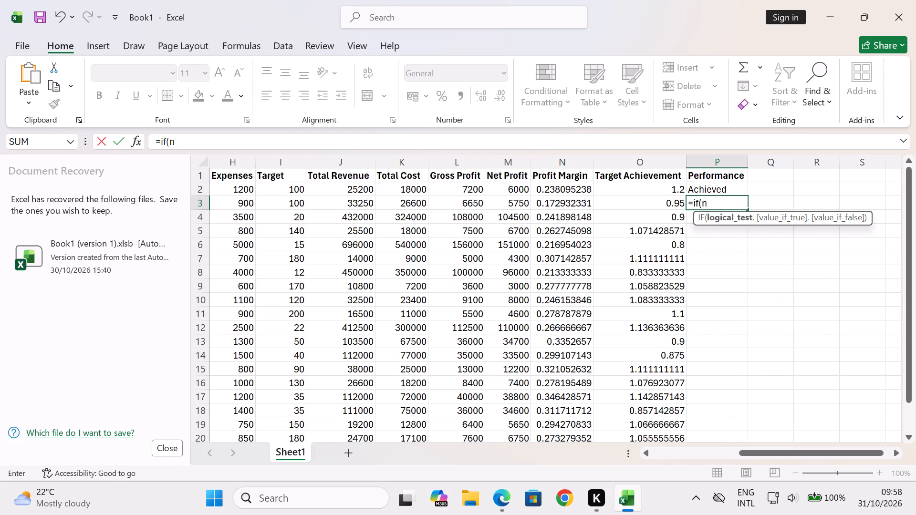
{"action": "key", "text": "e"}
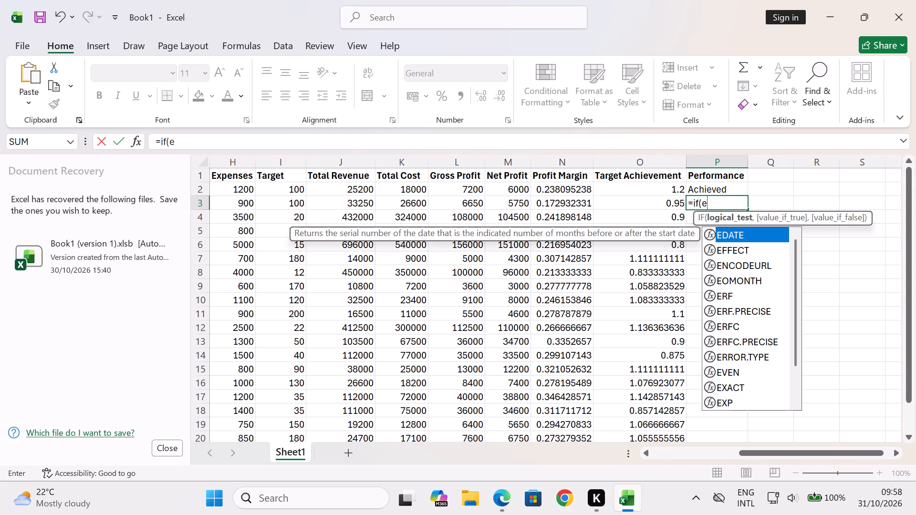
{"action": "key", "text": "3"}
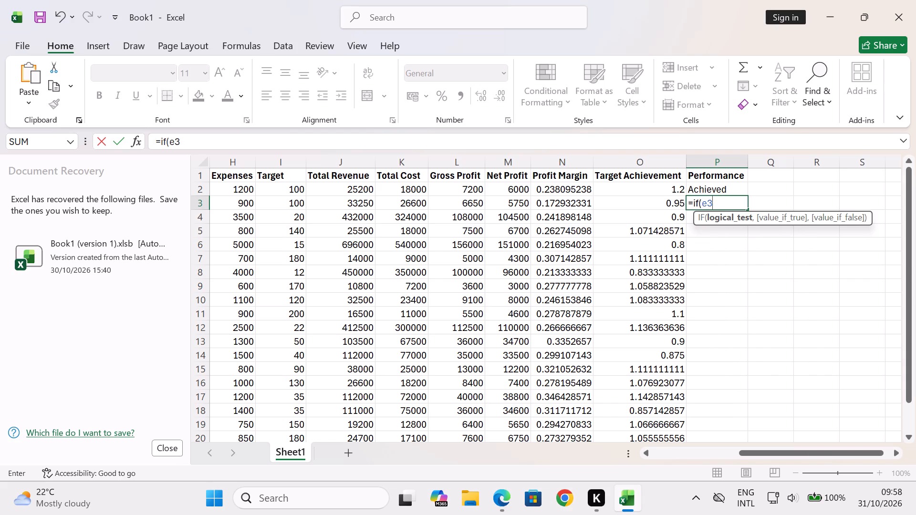
{"action": "type", "text": ">="}
{"action": "type", "text": "i3"}
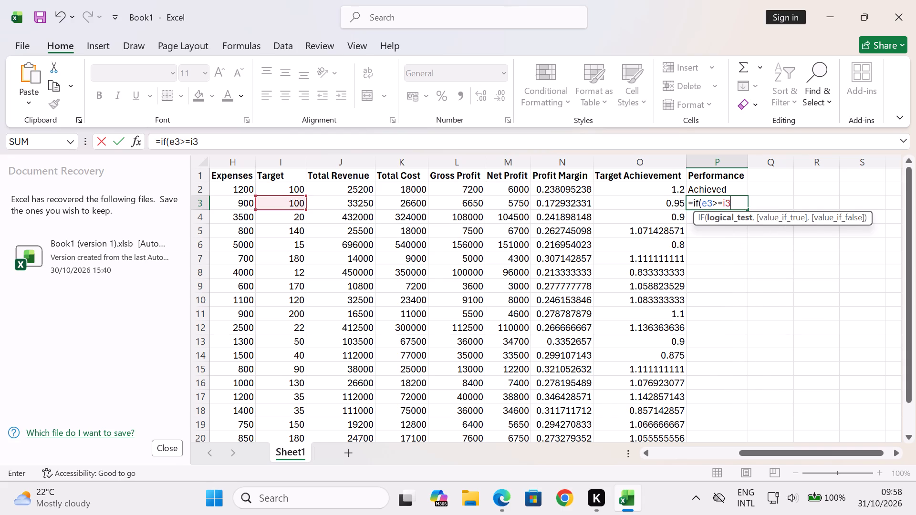
{"action": "key", "text": "comma"}
{"action": "type", "text": "\"'"}
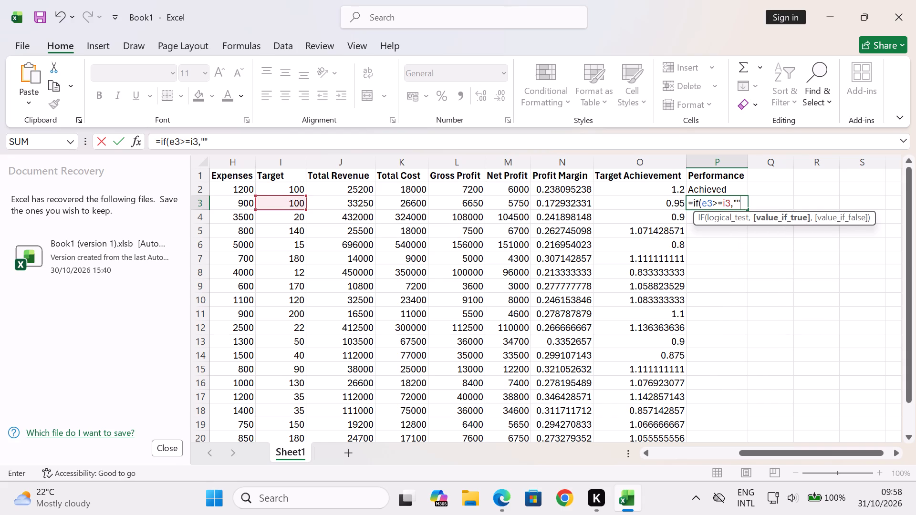
{"action": "key", "text": "BackSpace"}
{"action": "type", "text": "Achieved"}
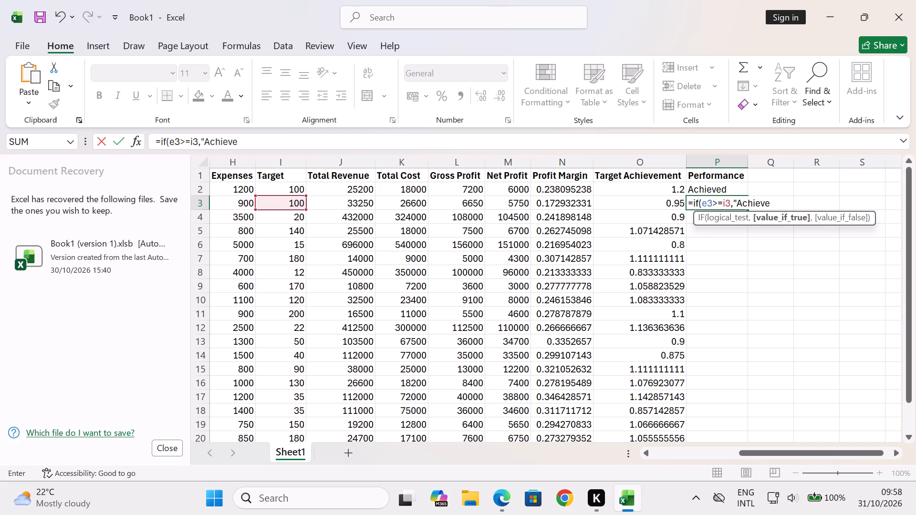
{"action": "type", "text": "\"'"}
{"action": "key", "text": "BackSpace"}
{"action": "key", "text": "comma"}
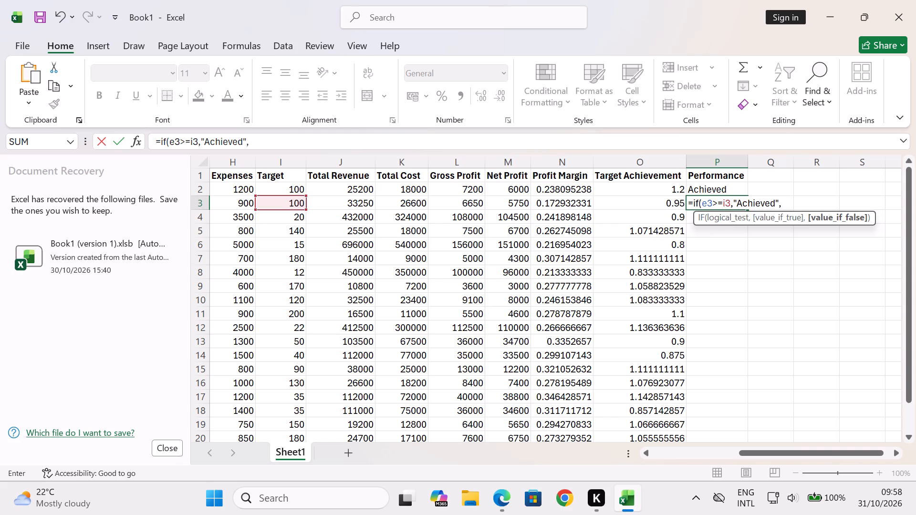
{"action": "type", "text": "Not"}
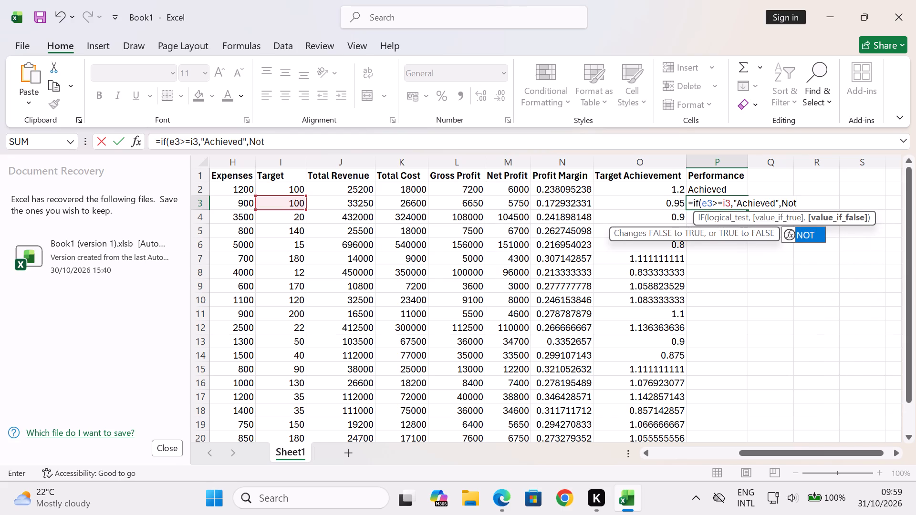
{"action": "key", "text": "BackSpace"}
{"action": "key", "text": "BackSpace"}
{"action": "key", "text": "BackSpace"}
{"action": "type", "text": "\"'"}
{"action": "key", "text": "BackSpace"}
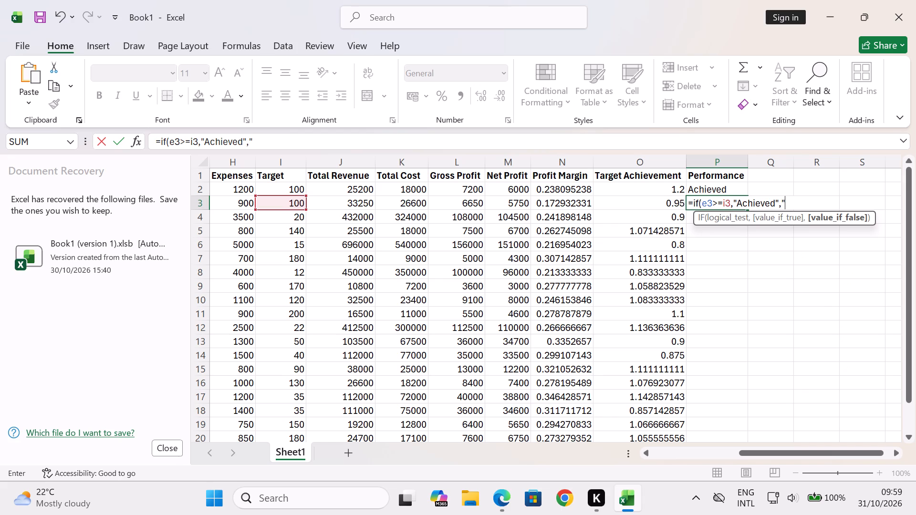
{"action": "key", "text": "shift+m"}
{"action": "key", "text": "BackSpace"}
{"action": "type", "text": "No"}
{"action": "key", "text": "t"}
{"action": "key", "text": "space"}
{"action": "type", "text": "Achi"}
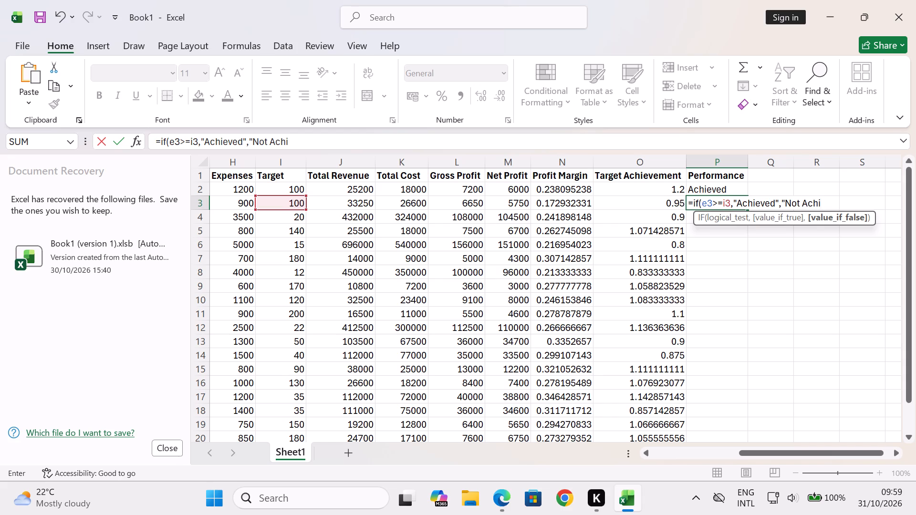
{"action": "key", "text": "e"}
{"action": "type", "text": "ved"}
{"action": "type", "text": "\"'"}
{"action": "key", "text": "BackSpace"}
{"action": "key", "text": "shift+parenright"}
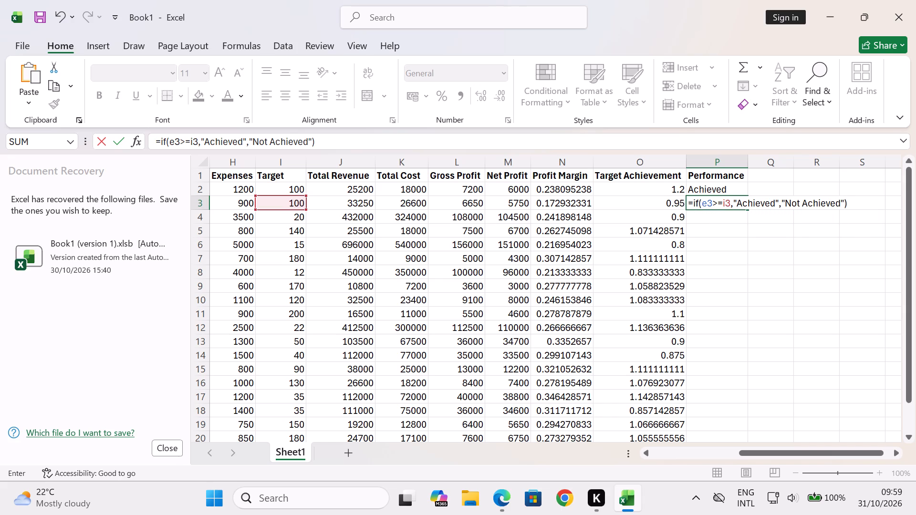
{"action": "key", "text": "Return"}
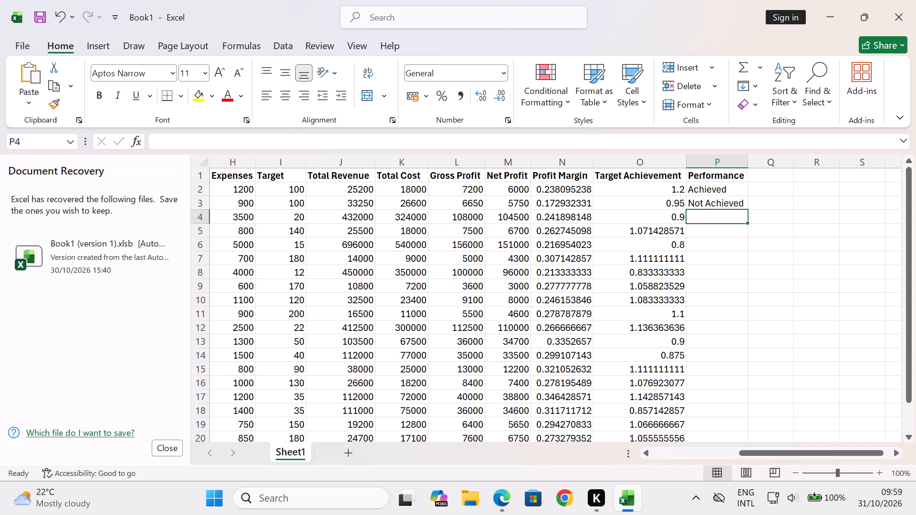
Start the Performance formula for the third data row in cell P4.
{"action": "key", "text": "equal"}
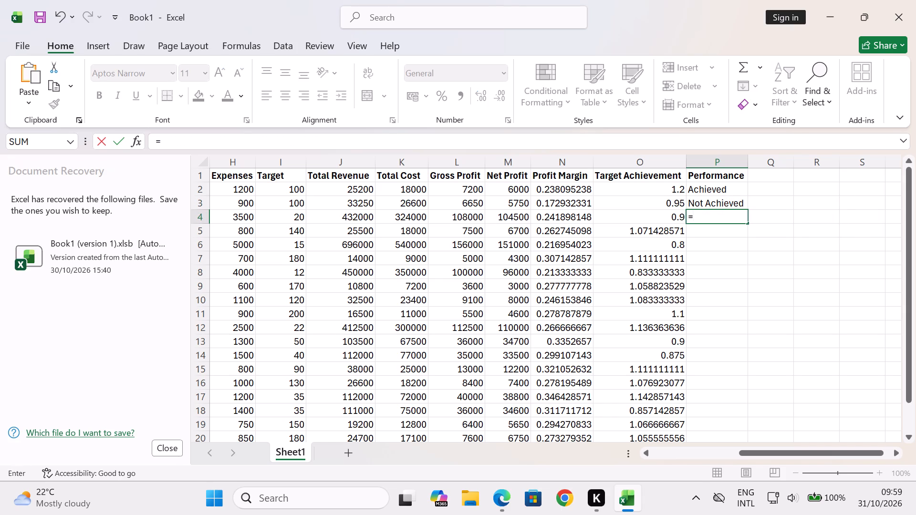
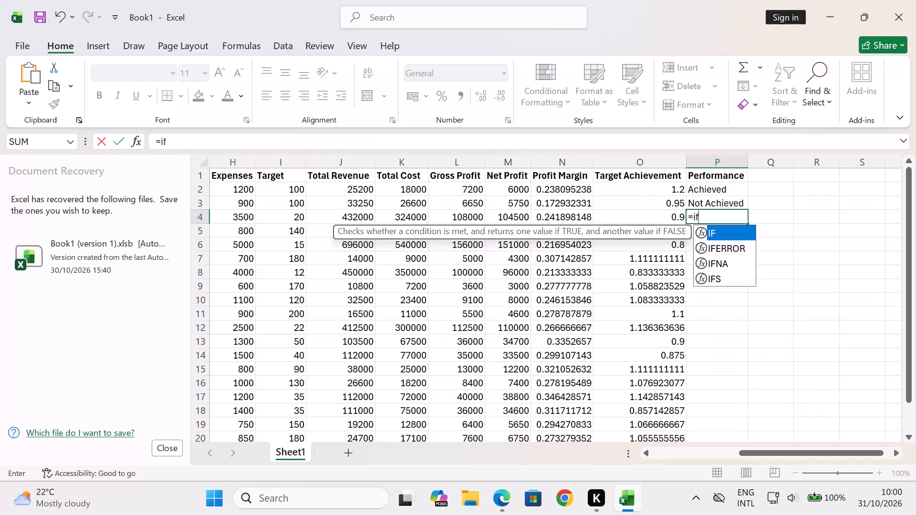
Enter the partial Performance formula =if(e4>=i4, in cell P4, comparing the row's Units Sold with its Target.
{"action": "key", "text": "shift+parenleft"}
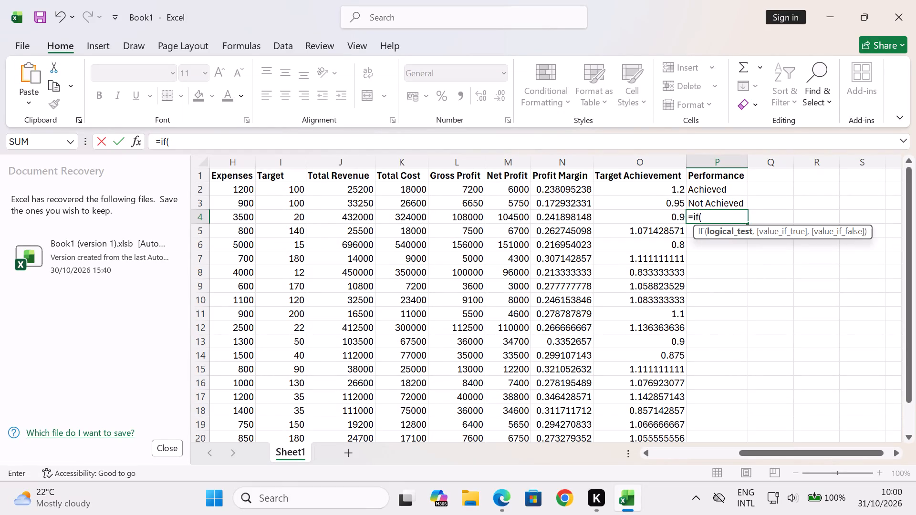
{"action": "key", "text": "e"}
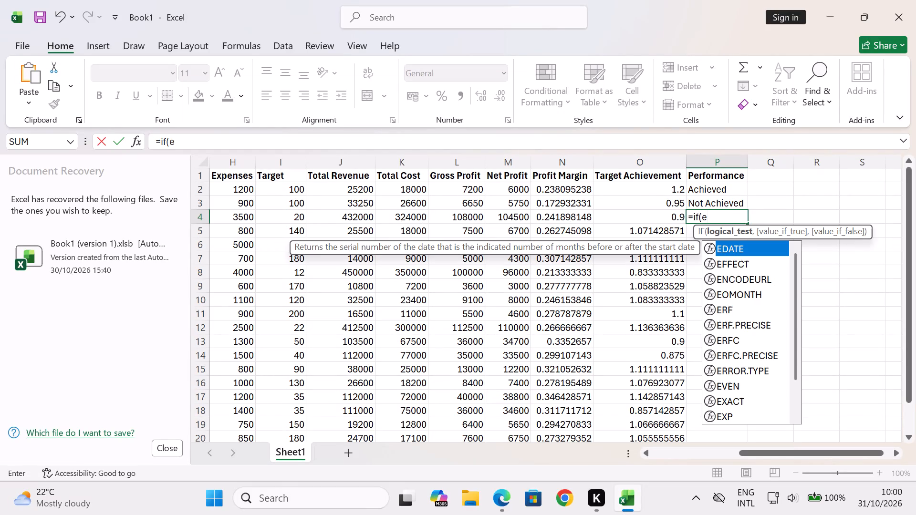
{"action": "key", "text": "4"}
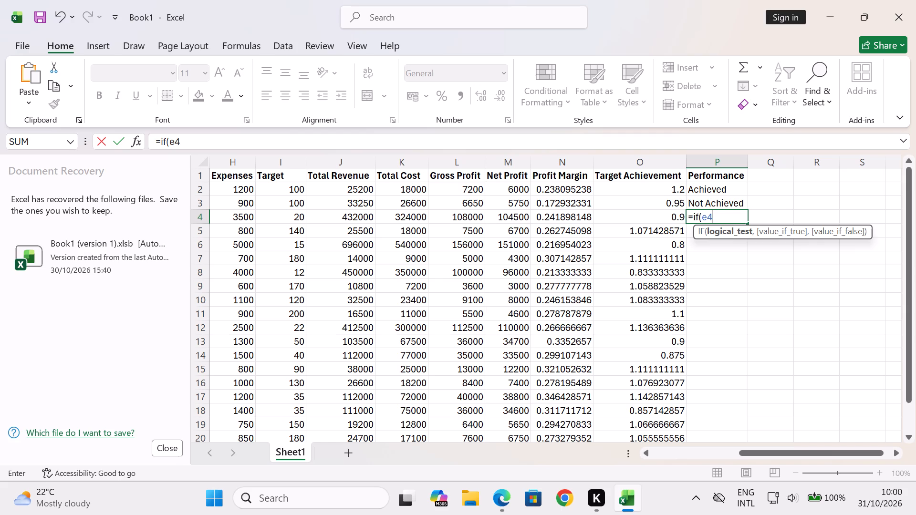
{"action": "type", "text": ">="}
{"action": "key", "text": "i"}
{"action": "key", "text": "4"}
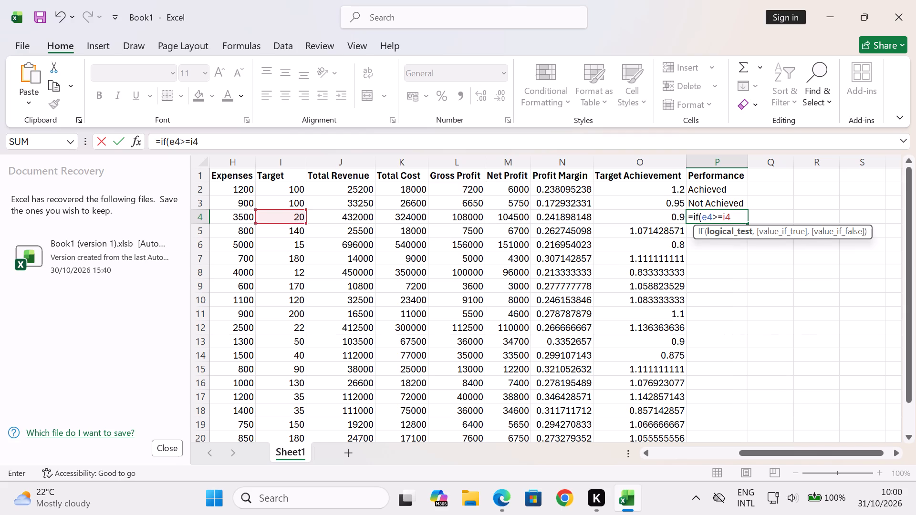
{"action": "key", "text": "comma"}
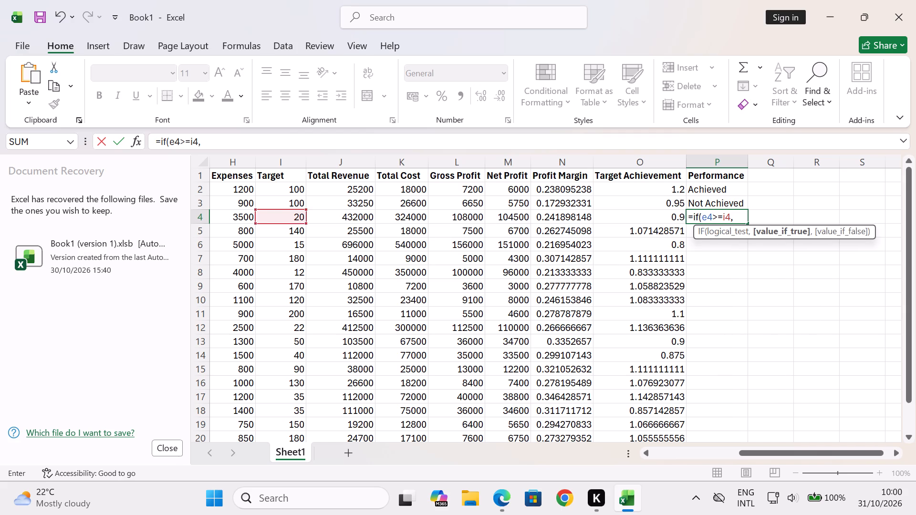
{"action": "key", "text": "Return"}
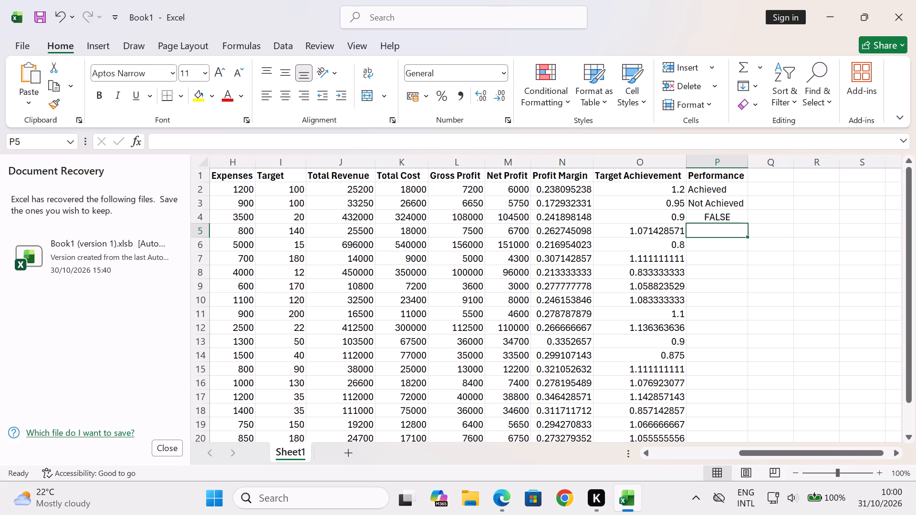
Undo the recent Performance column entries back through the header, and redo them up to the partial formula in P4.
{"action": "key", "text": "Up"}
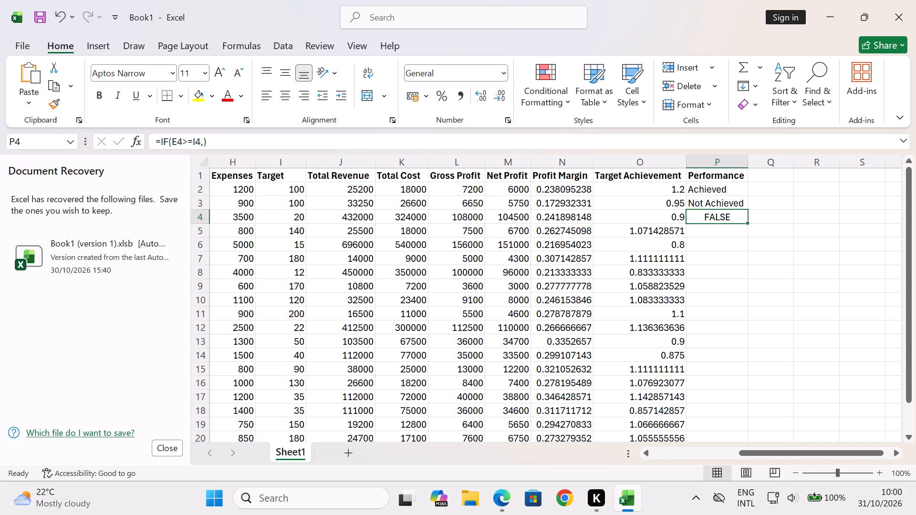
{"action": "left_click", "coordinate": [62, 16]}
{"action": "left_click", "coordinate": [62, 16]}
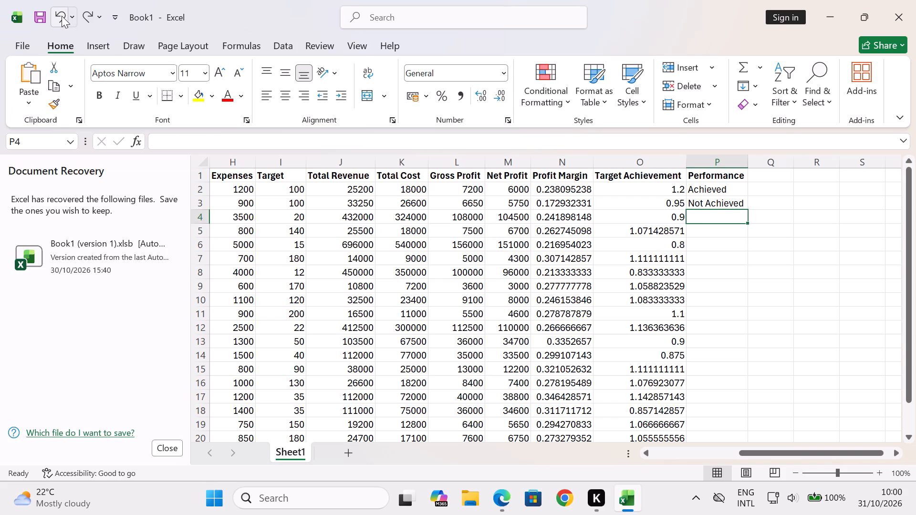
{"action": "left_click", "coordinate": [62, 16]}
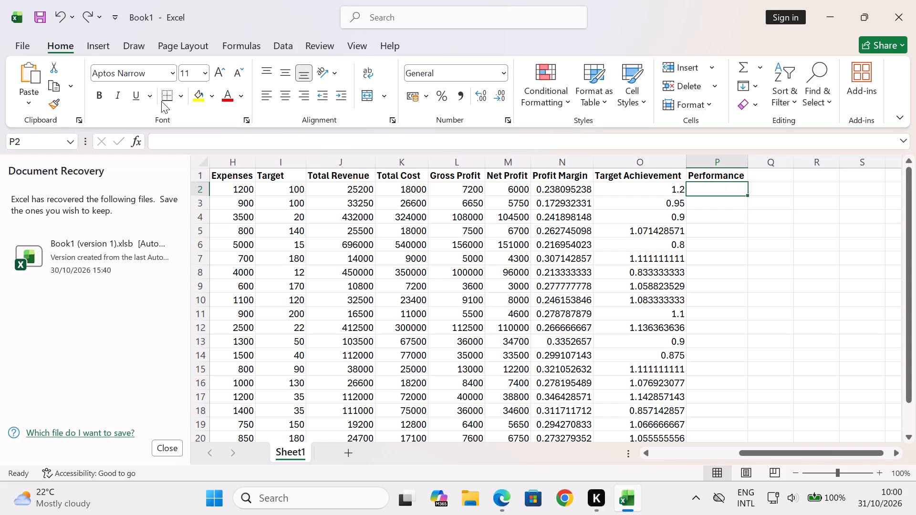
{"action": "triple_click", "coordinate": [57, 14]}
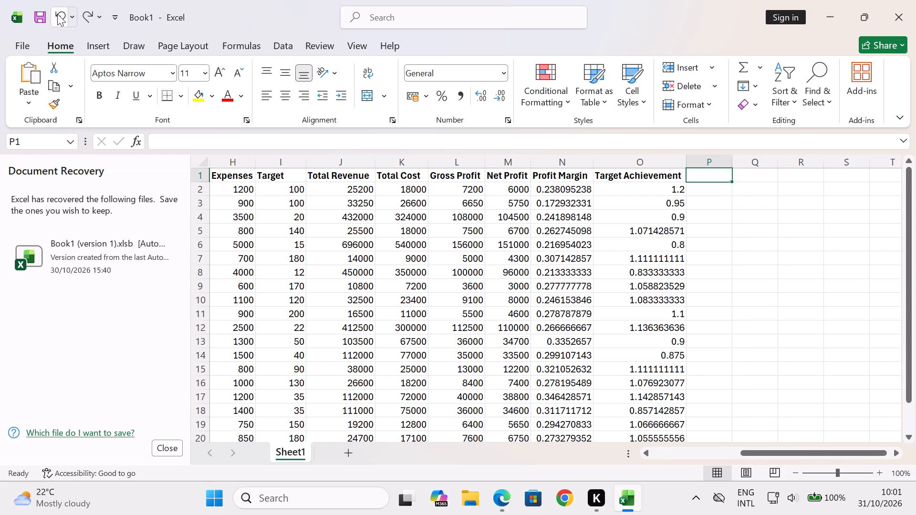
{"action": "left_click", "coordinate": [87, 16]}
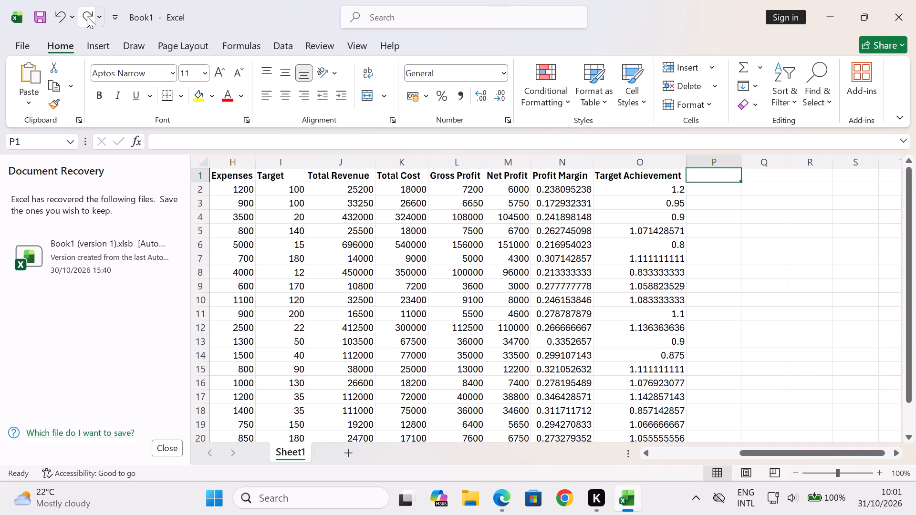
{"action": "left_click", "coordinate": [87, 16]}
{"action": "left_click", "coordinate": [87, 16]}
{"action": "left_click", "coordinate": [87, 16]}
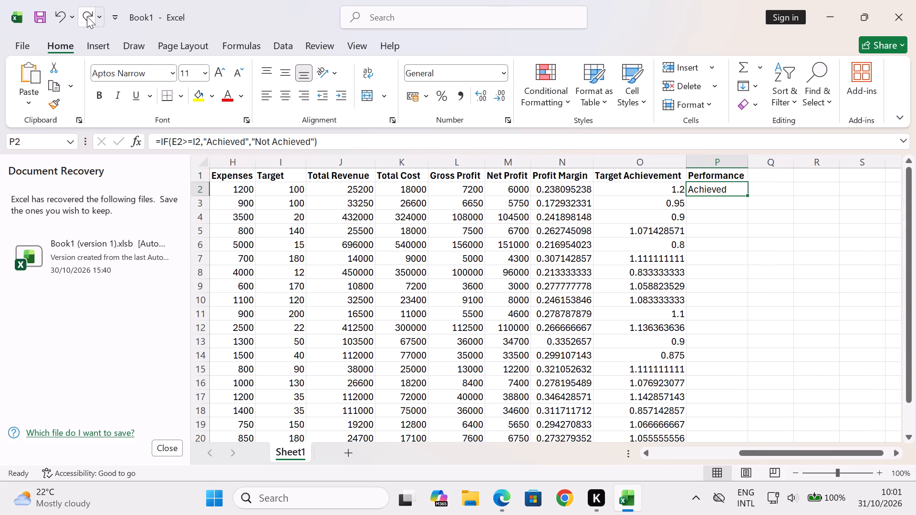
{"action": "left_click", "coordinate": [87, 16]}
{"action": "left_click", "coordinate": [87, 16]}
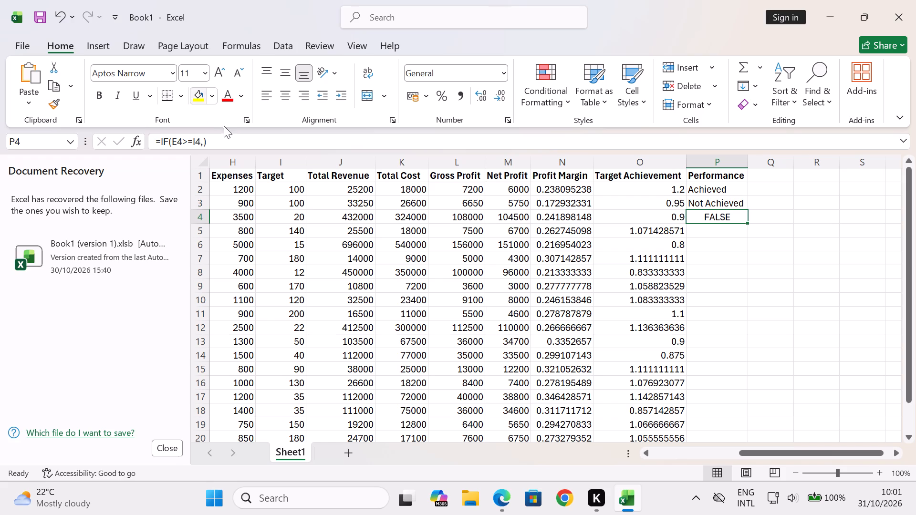
Reopen the formula in cell P4 and add "Achieved" as its value if true.
{"action": "left_click", "coordinate": [234, 147]}
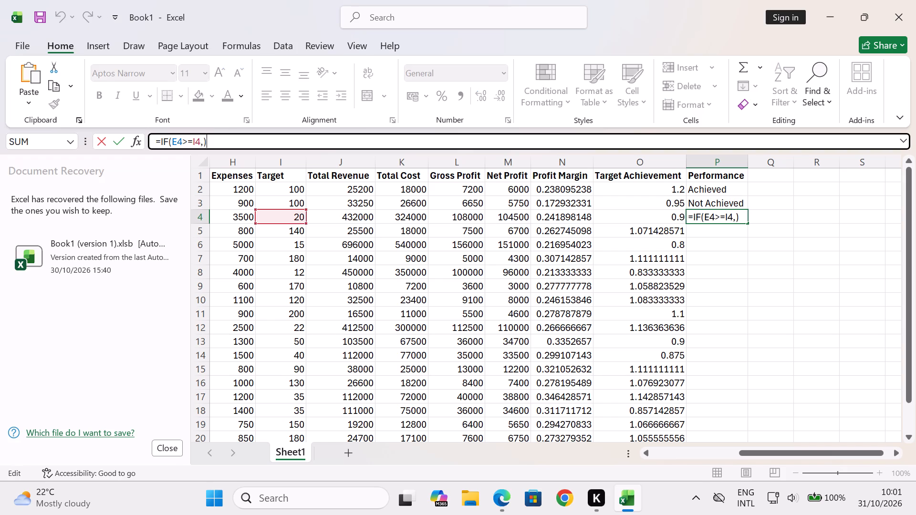
{"action": "key", "text": "BackSpace"}
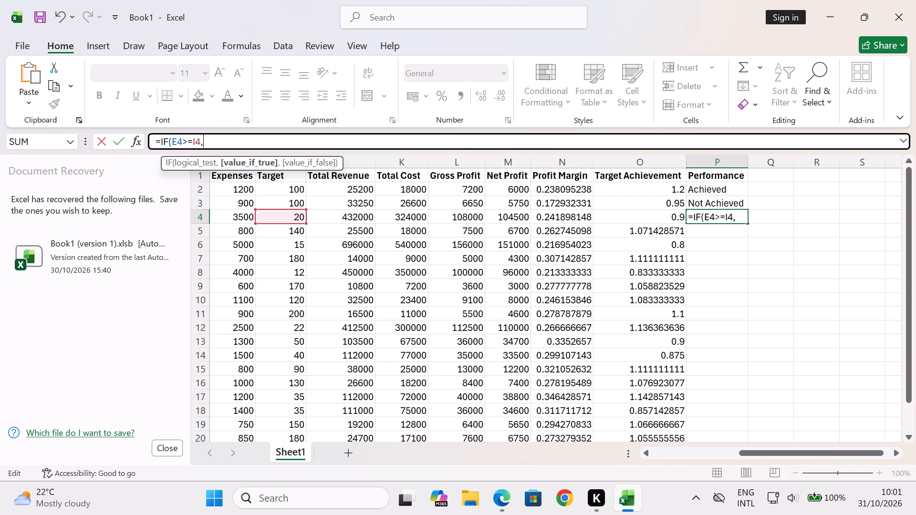
{"action": "type", "text": "\"'"}
{"action": "key", "text": "BackSpace"}
{"action": "type", "text": "Achieved"}
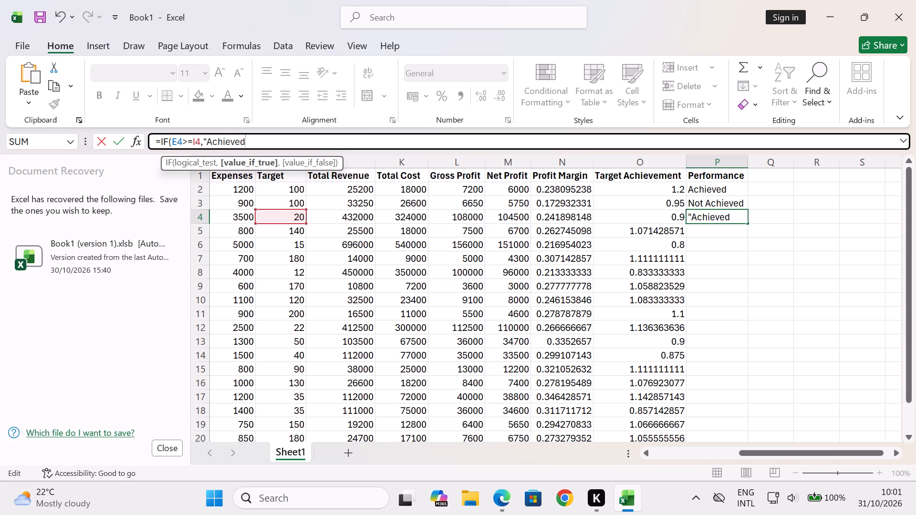
{"action": "type", "text": "\"'"}
{"action": "key", "text": "BackSpace"}
Add "Not Achieved" as the value if false, completing cell P4 as =IF(E4>=I4,"Achieved","Not Achieved").
{"action": "key", "text": "comma"}
{"action": "type", "text": "\"'"}
{"action": "key", "text": "BackSpace"}
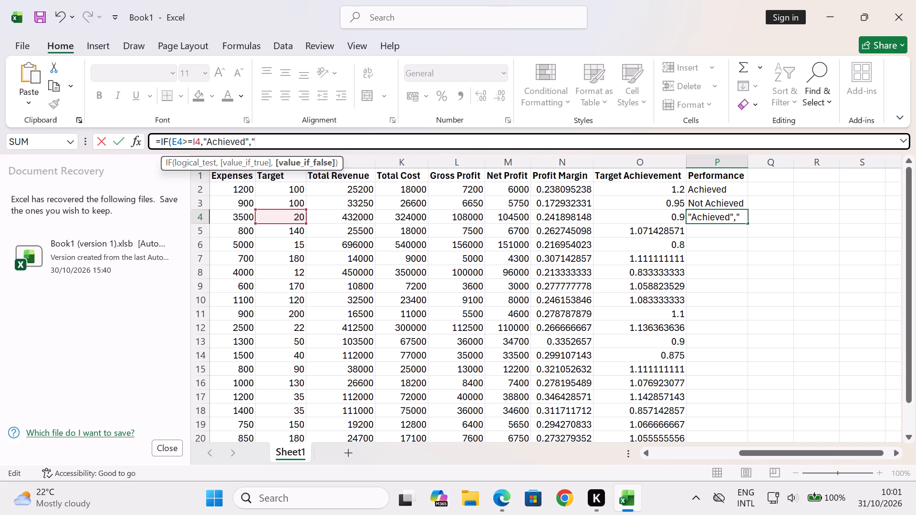
{"action": "type", "text": "No"}
{"action": "key", "text": "t"}
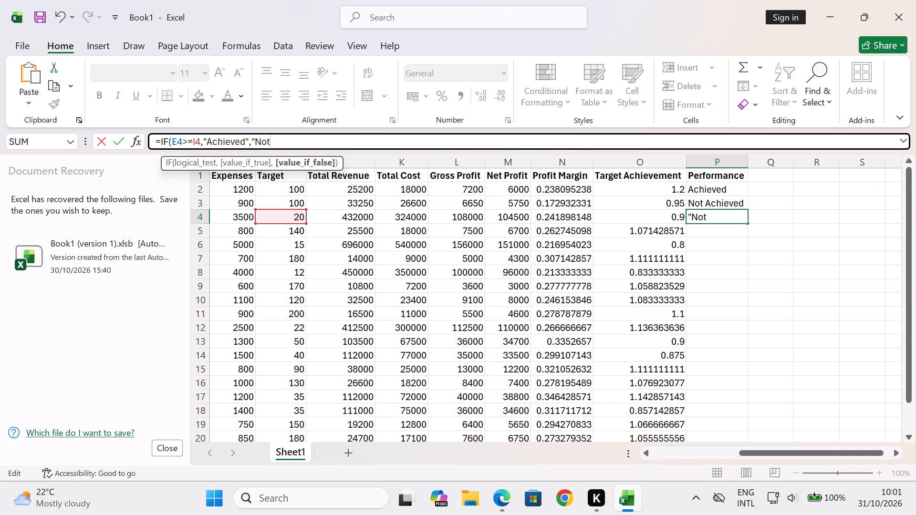
{"action": "key", "text": "space"}
{"action": "key", "text": "shift+a"}
{"action": "type", "text": "chi"}
{"action": "type", "text": "eved"}
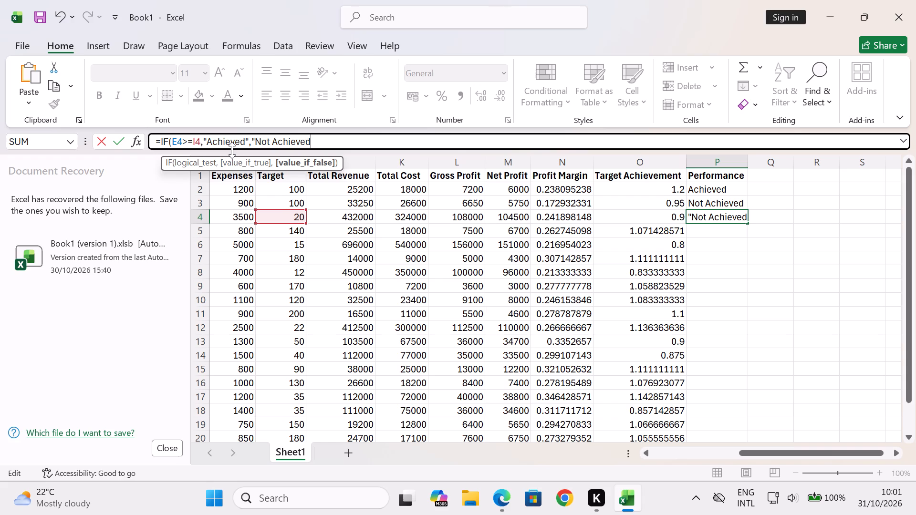
{"action": "type", "text": "\"'"}
{"action": "key", "text": "BackSpace"}
{"action": "key", "text": "shift+parenright"}
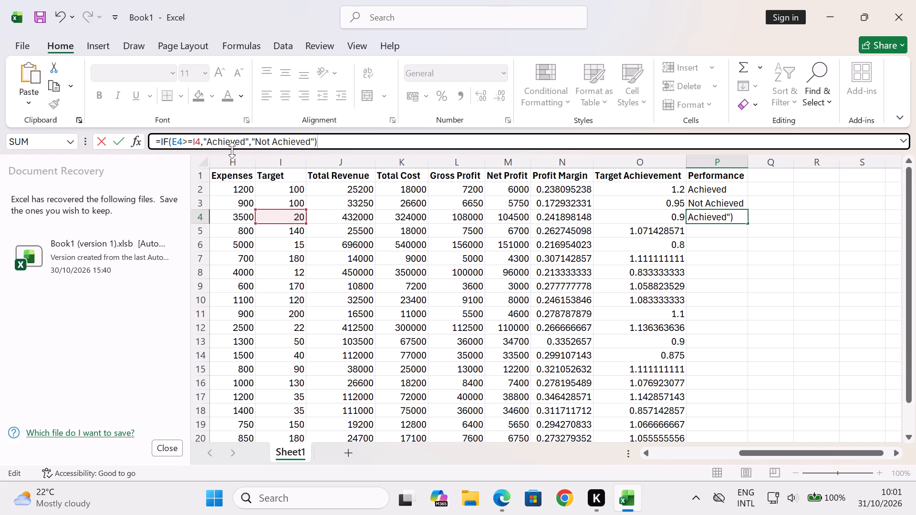
{"action": "key", "text": "Return"}
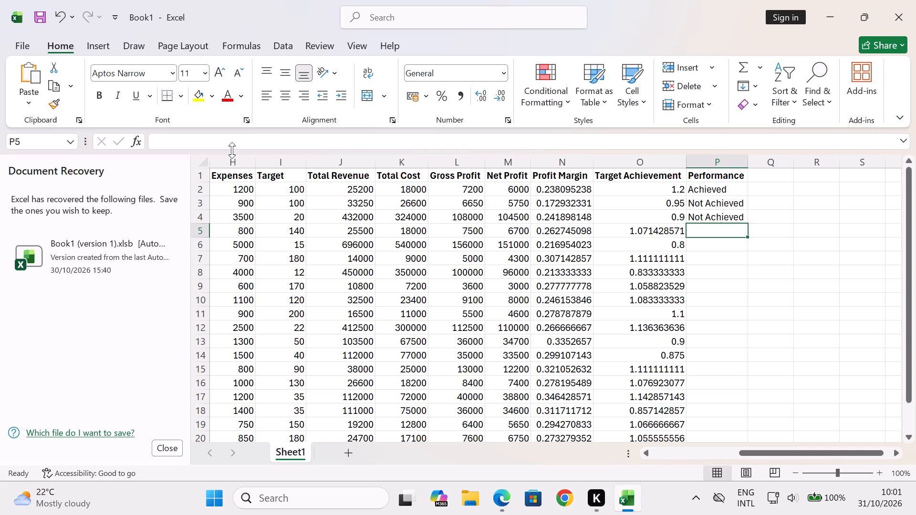
Start the Performance formula in cell P5 with =if(e5>= to test the row's Units Sold.
{"action": "type", "text": "=if"}
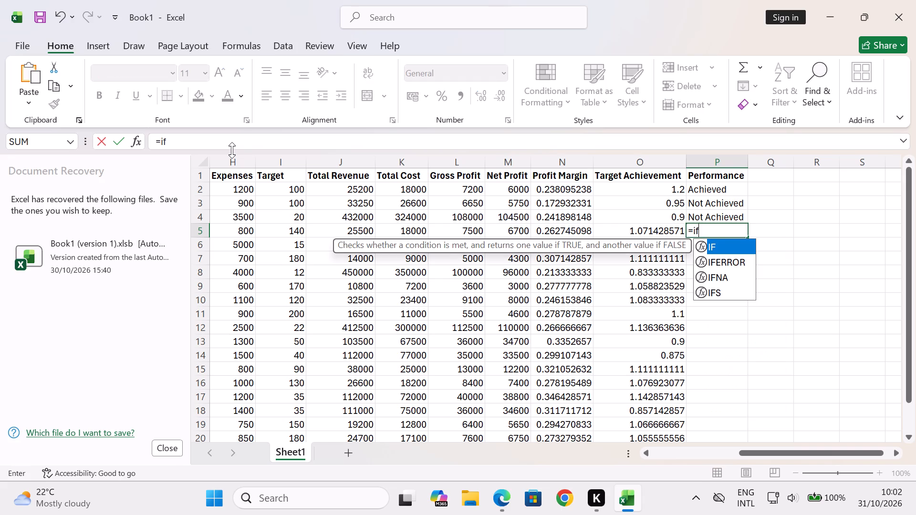
{"action": "key", "text": "space"}
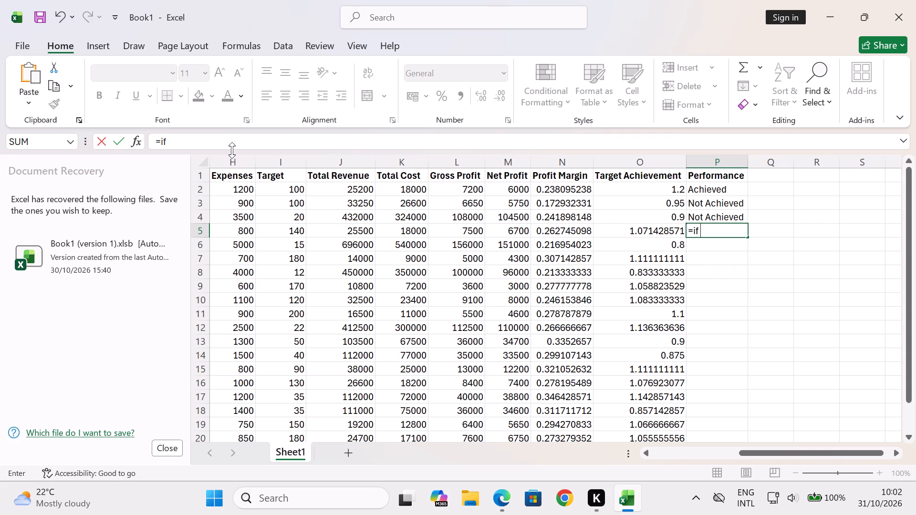
{"action": "key", "text": "BackSpace"}
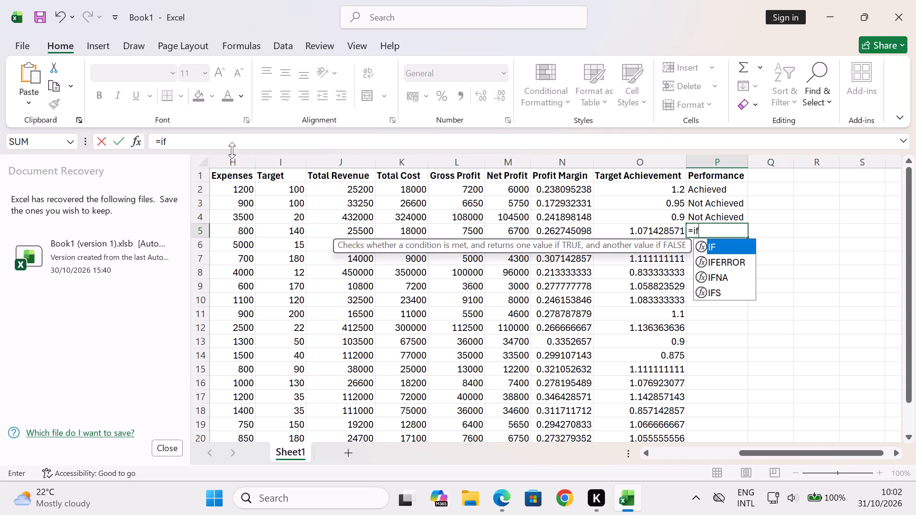
{"action": "key", "text": "shift+parenleft"}
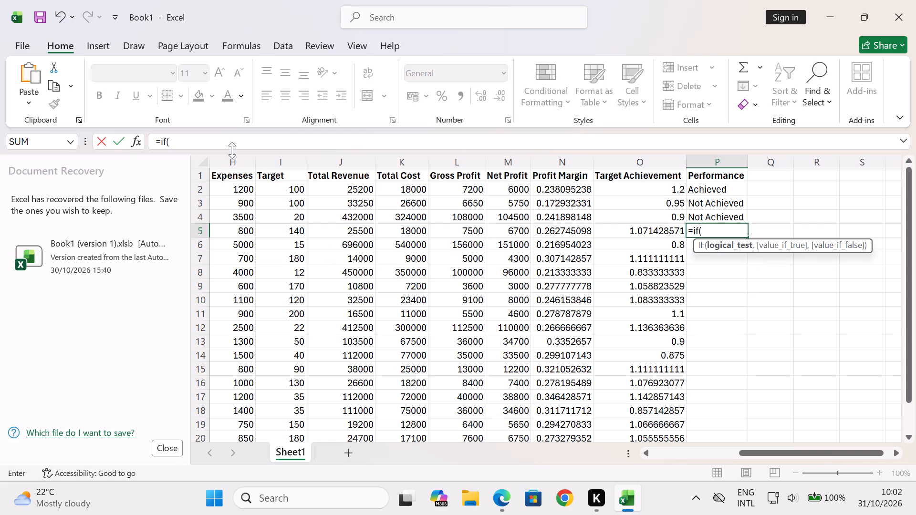
{"action": "type", "text": "e5"}
{"action": "type", "text": ">="}
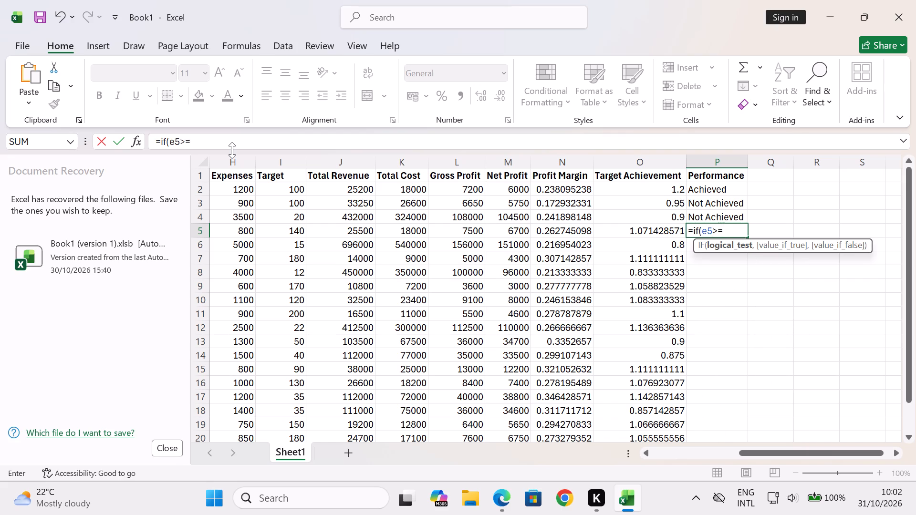
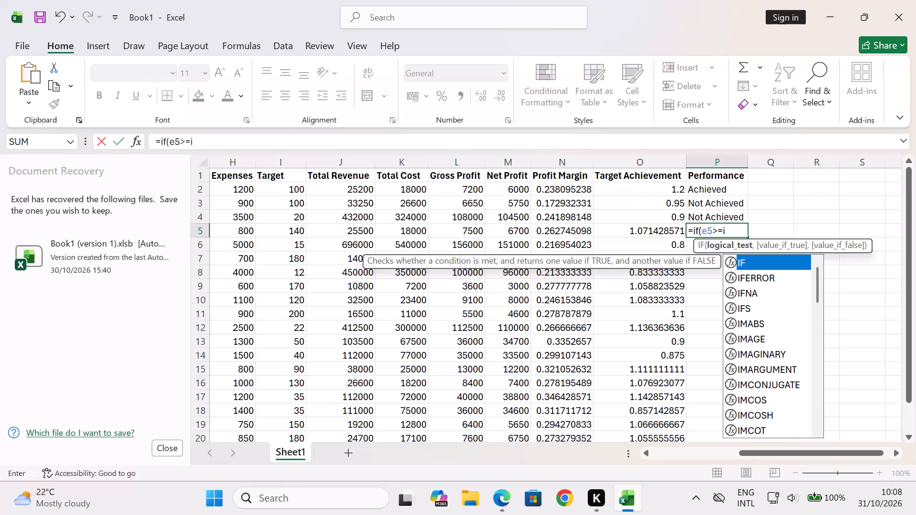
Finish the logical test in cell P5 by comparing against Target cell I5, so the formula reads =if(e5>=i5,.
{"action": "key", "text": "5"}
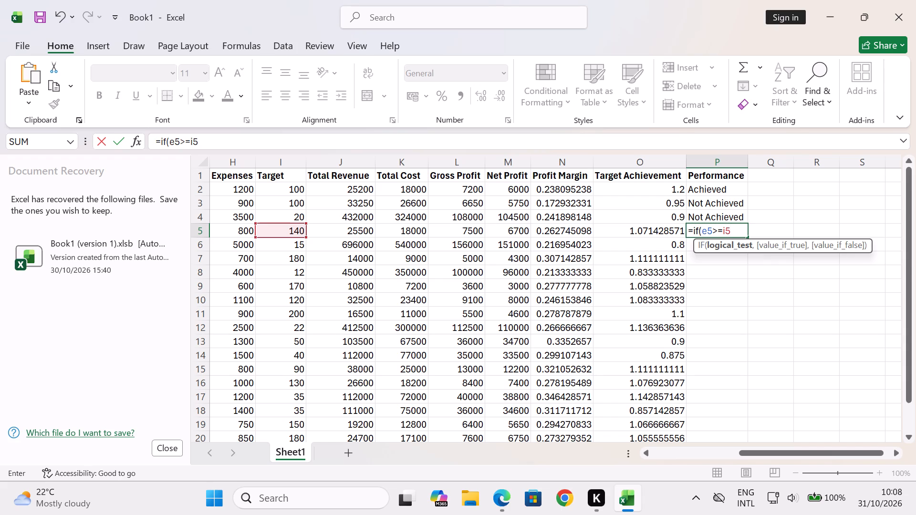
{"action": "key", "text": "comma"}
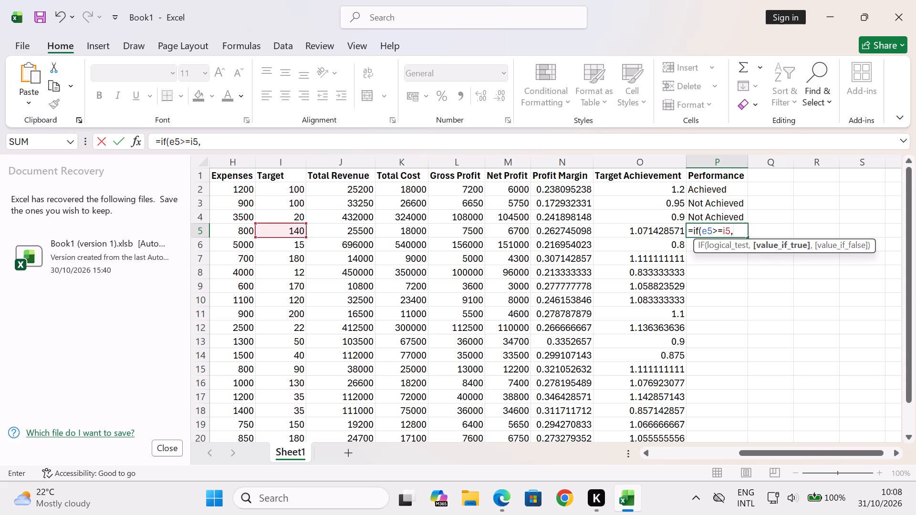
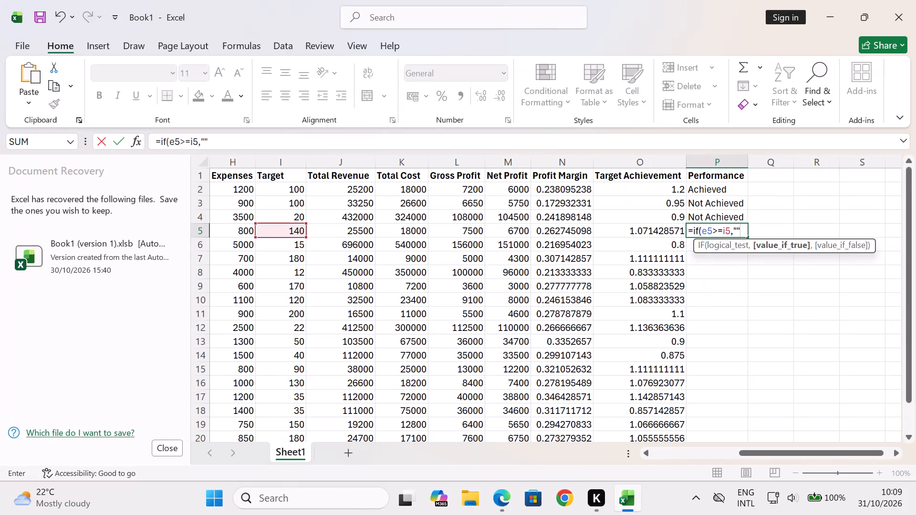
Complete the IF formula in P5 with "Achieved" as the true result and "Not Achieved" as the false result, and enter it.
{"action": "key", "text": "BackSpace"}
{"action": "type", "text": "Achi"}
{"action": "key", "text": "e"}
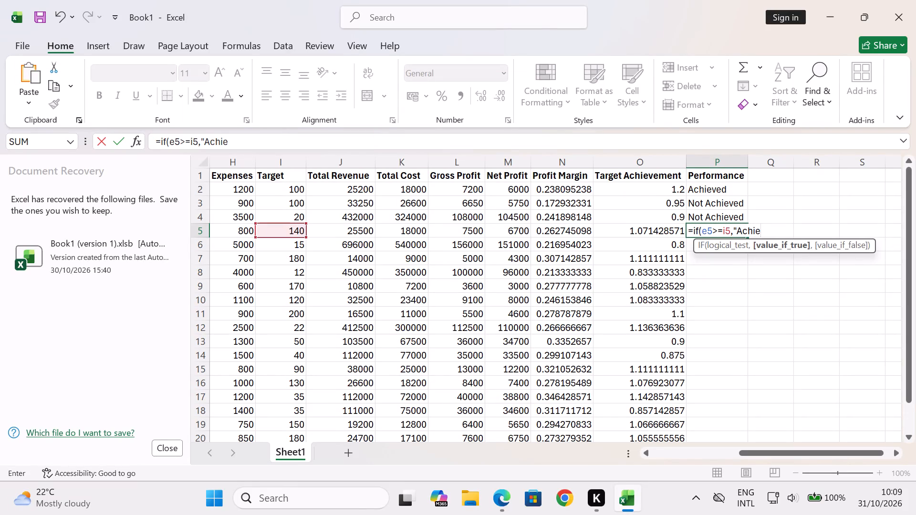
{"action": "type", "text": "ved"}
{"action": "type", "text": "\"'"}
{"action": "key", "text": "BackSpace"}
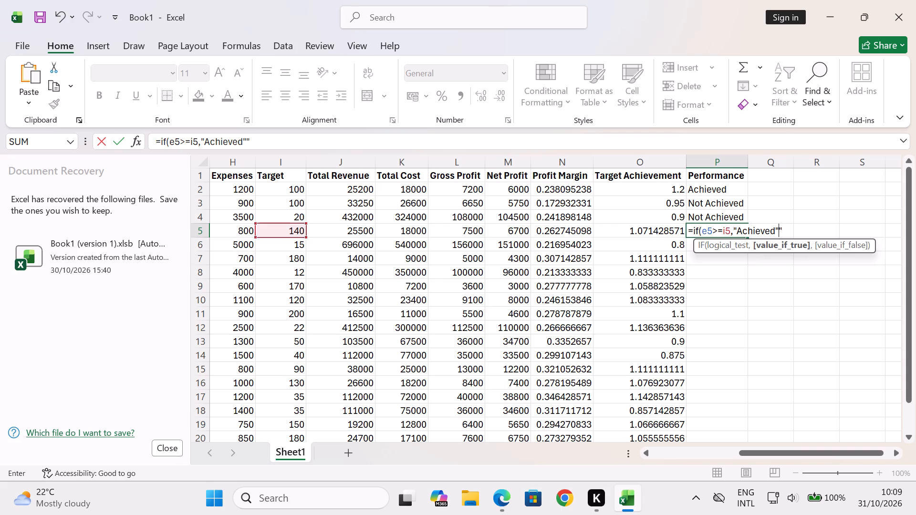
{"action": "key", "text": "comma"}
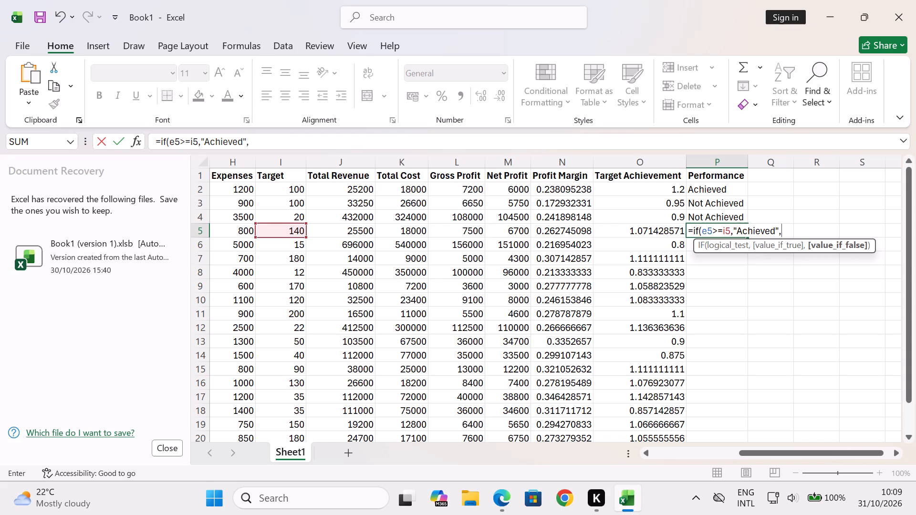
{"action": "type", "text": "\"'"}
{"action": "key", "text": "BackSpace"}
{"action": "key", "text": "shift+n"}
{"action": "type", "text": "ot"}
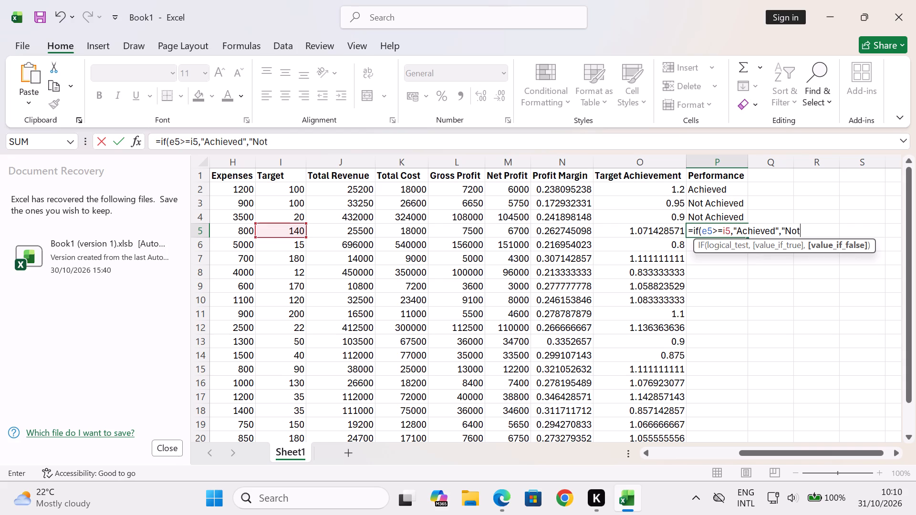
{"action": "key", "text": "space"}
{"action": "type", "text": "Achi"}
{"action": "type", "text": "eved"}
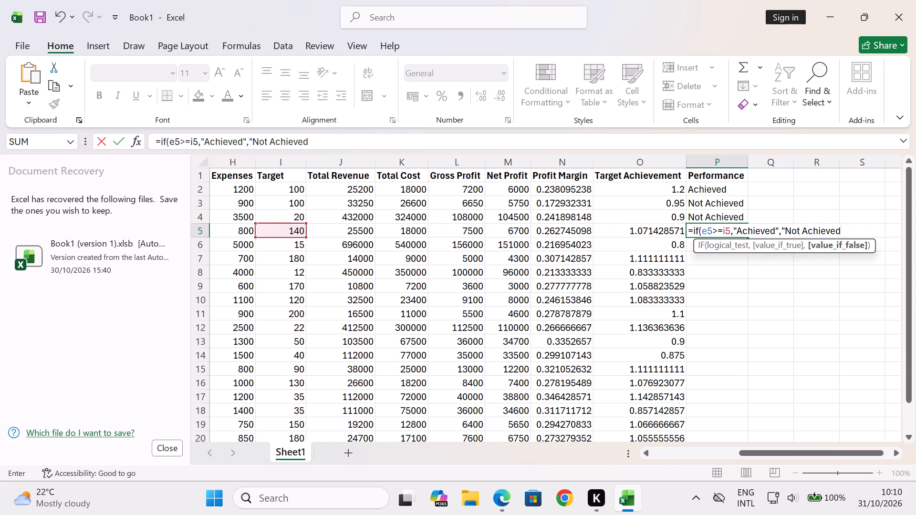
{"action": "type", "text": "\"'"}
{"action": "key", "text": "BackSpace"}
{"action": "key", "text": "shift+parenright"}
{"action": "key", "text": "Return"}
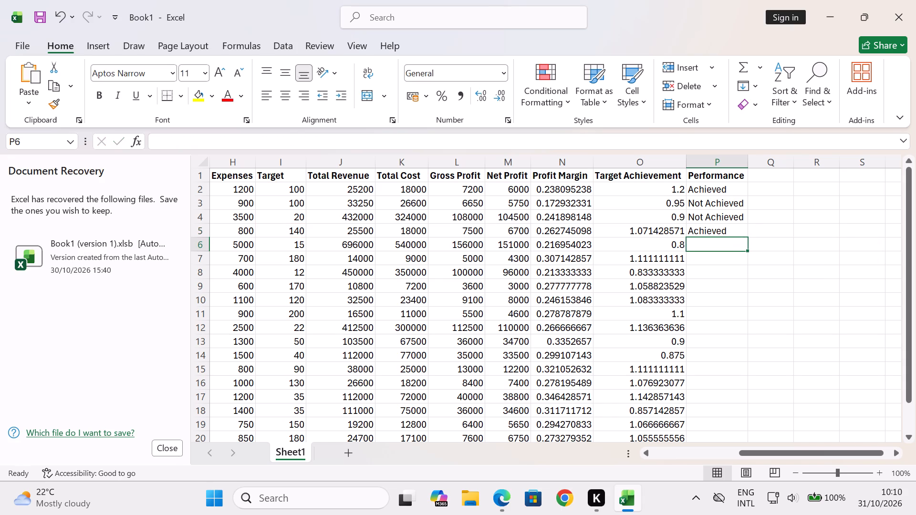
Start a formula in Performance cell P6.
{"action": "key", "text": "equal"}
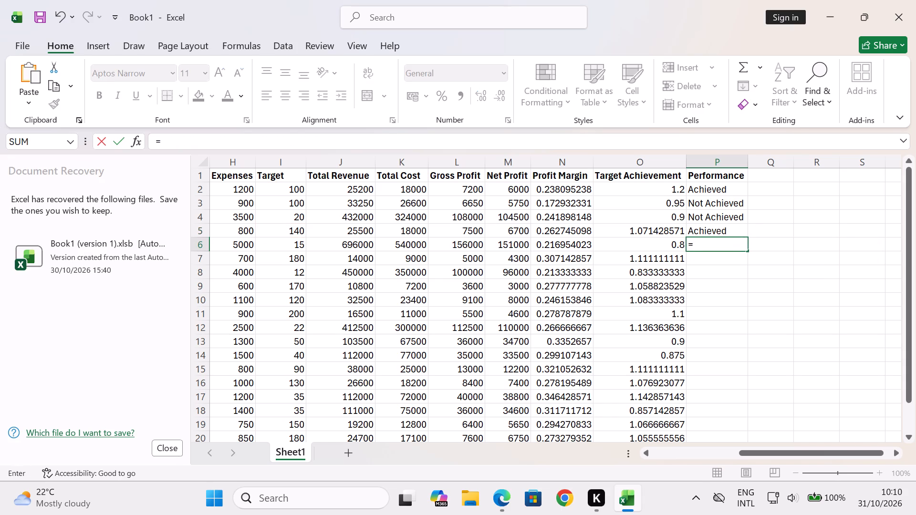
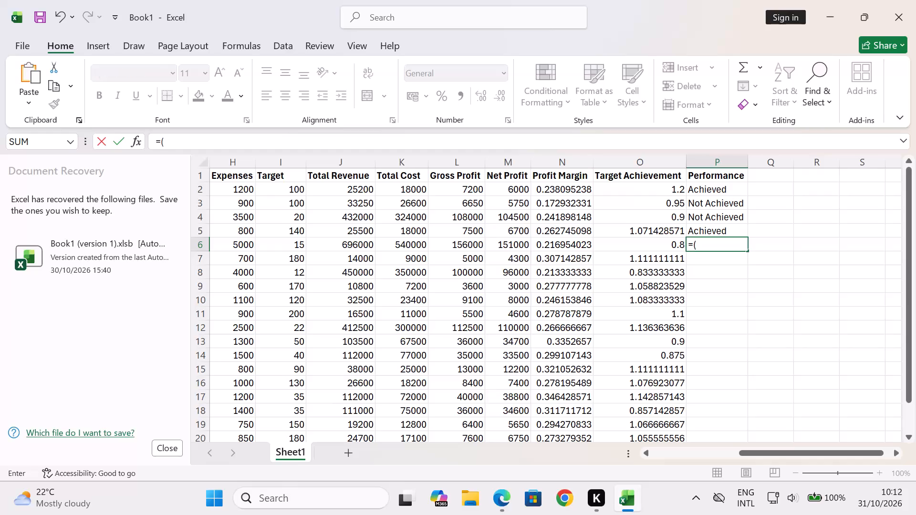
Begin an IF formula in P6 that tests whether E6 is greater than or equal to I6.
{"action": "key", "text": "BackSpace"}
{"action": "key", "text": "BackSpace"}
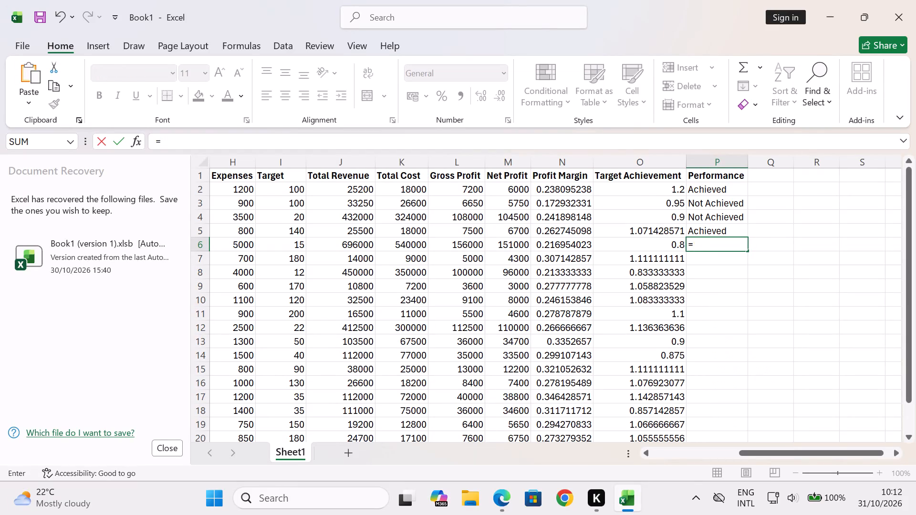
{"action": "type", "text": "if"}
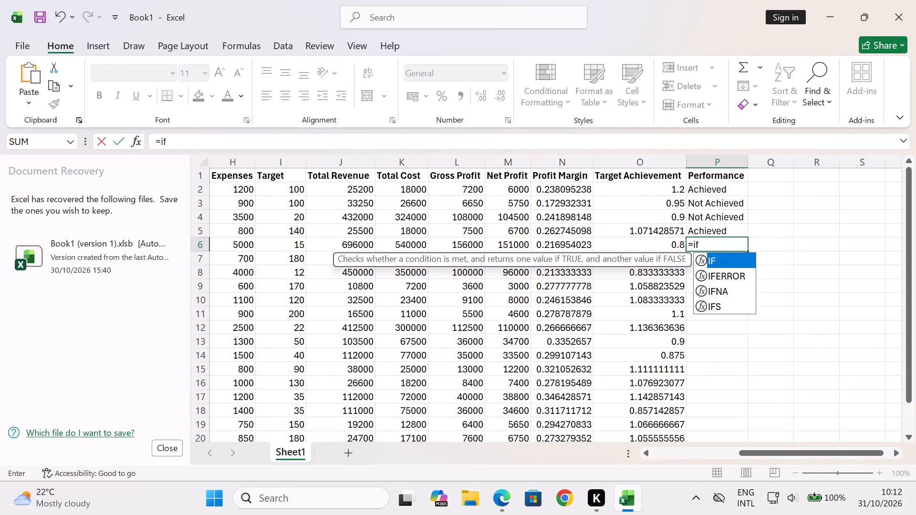
{"action": "key", "text": "shift+parenleft"}
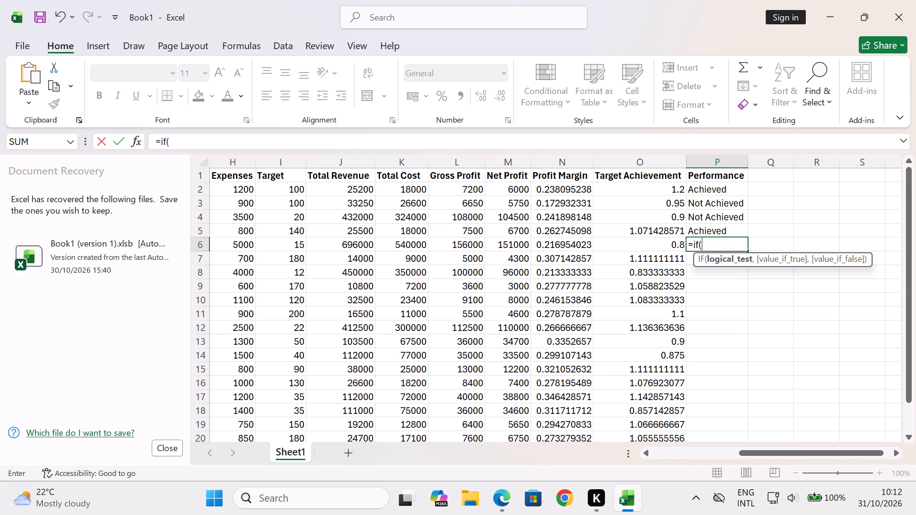
{"action": "key", "text": "e"}
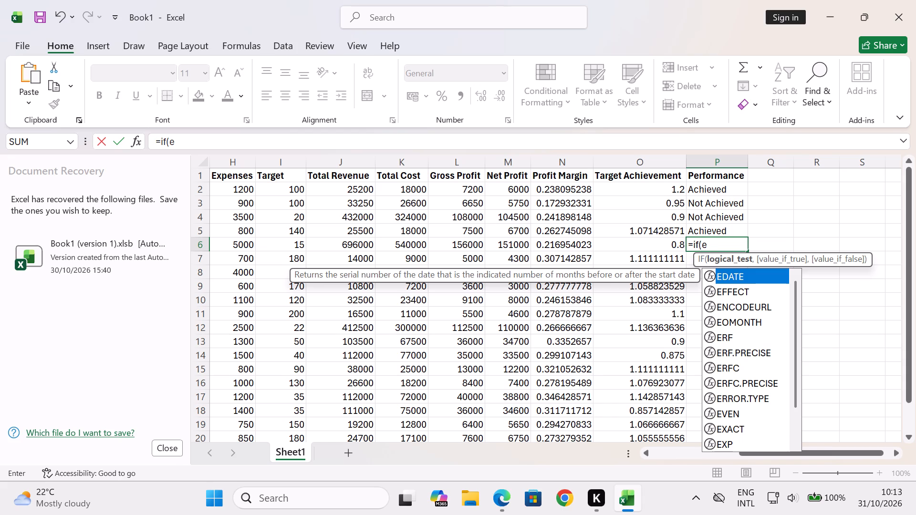
{"action": "key", "text": "6"}
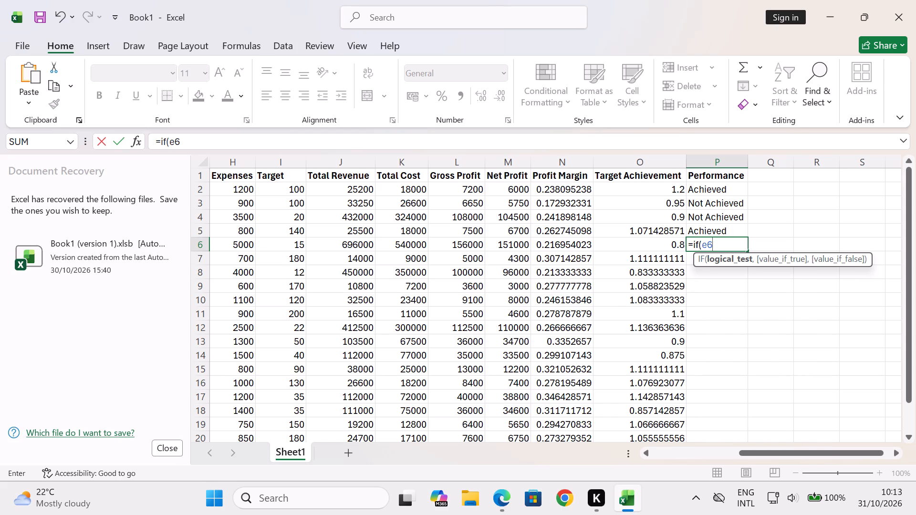
{"action": "key", "text": "shift+greater"}
{"action": "key", "text": "equal"}
{"action": "key", "text": "i"}
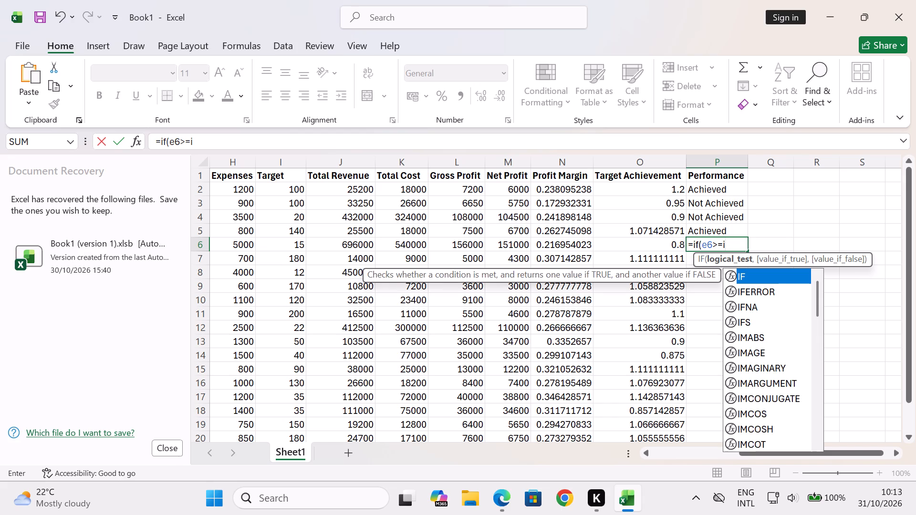
{"action": "key", "text": "6"}
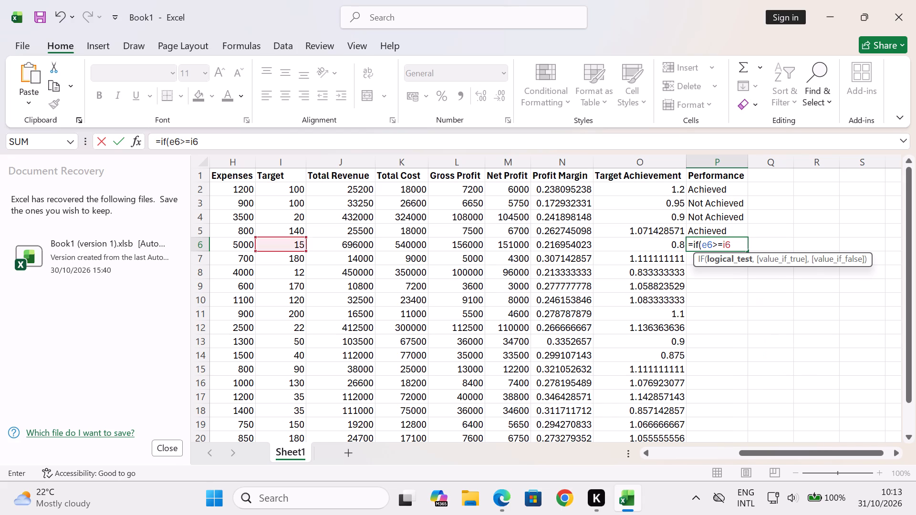
{"action": "key", "text": "comma"}
Complete the IF formula in P6 with "Achieved" as the true result and "Not Achieved" as the false result, and enter it.
{"action": "type", "text": "\"'"}
{"action": "key", "text": "BackSpace"}
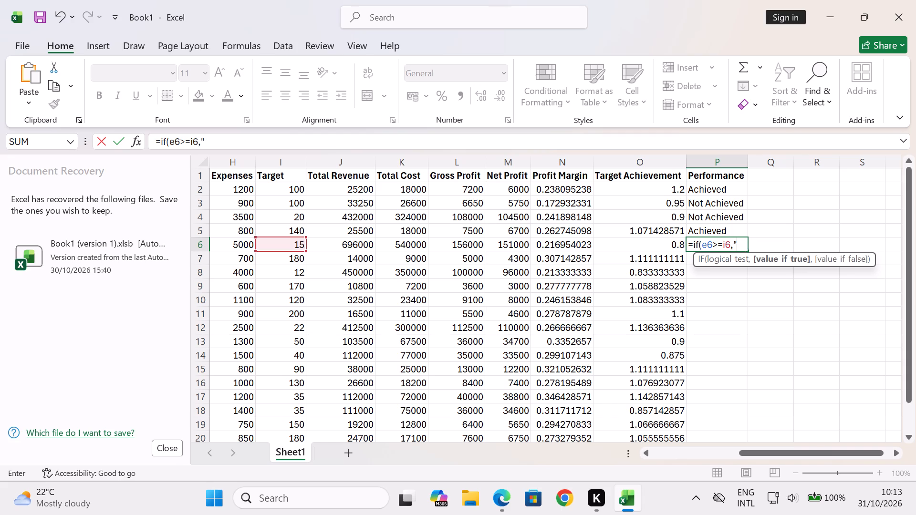
{"action": "type", "text": "Achieved"}
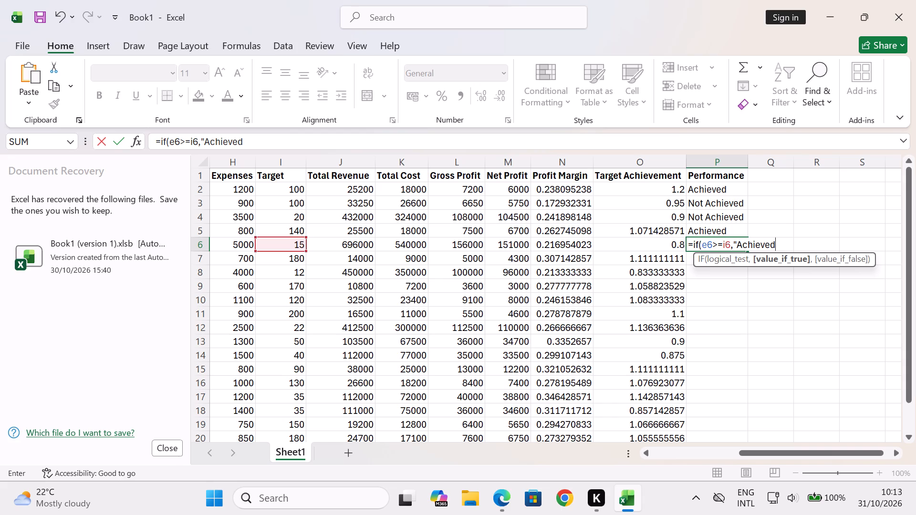
{"action": "type", "text": "\"'"}
{"action": "key", "text": "BackSpace"}
{"action": "key", "text": "comma"}
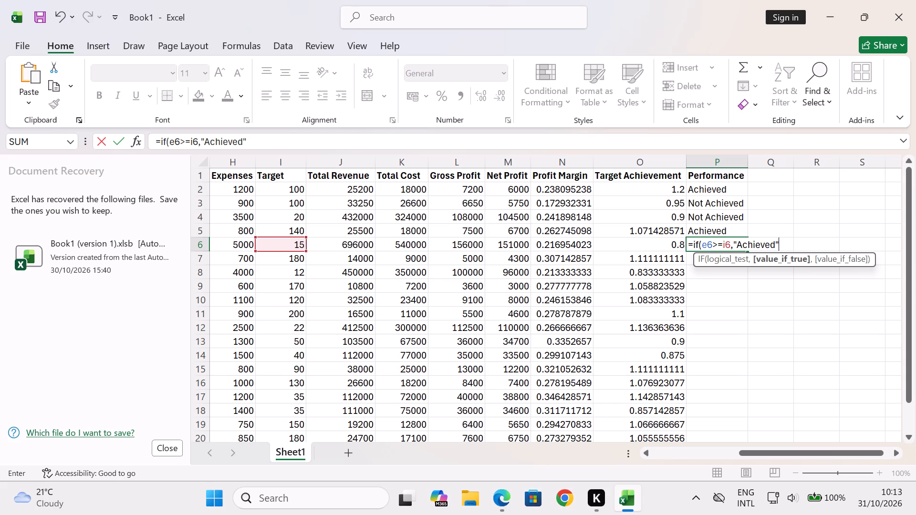
{"action": "type", "text": "\"'"}
{"action": "key", "text": "BackSpace"}
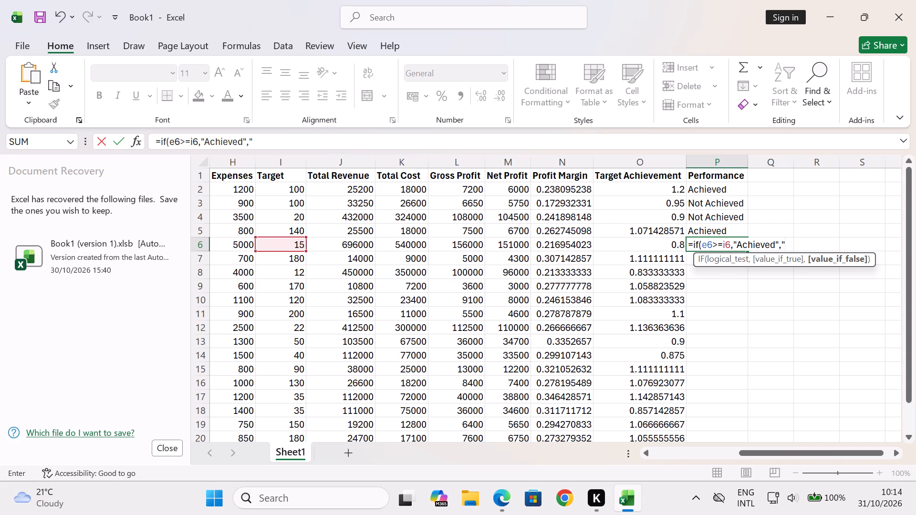
{"action": "type", "text": "No"}
{"action": "key", "text": "t"}
{"action": "key", "text": "space"}
{"action": "type", "text": "Achieved"}
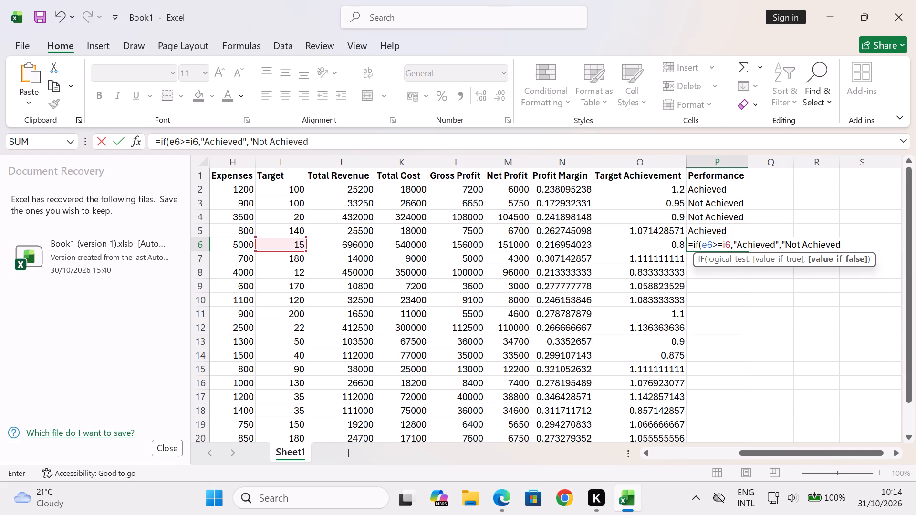
{"action": "type", "text": "\"'"}
{"action": "key", "text": "BackSpace"}
{"action": "key", "text": "shift+parenright"}
{"action": "key", "text": "Return"}
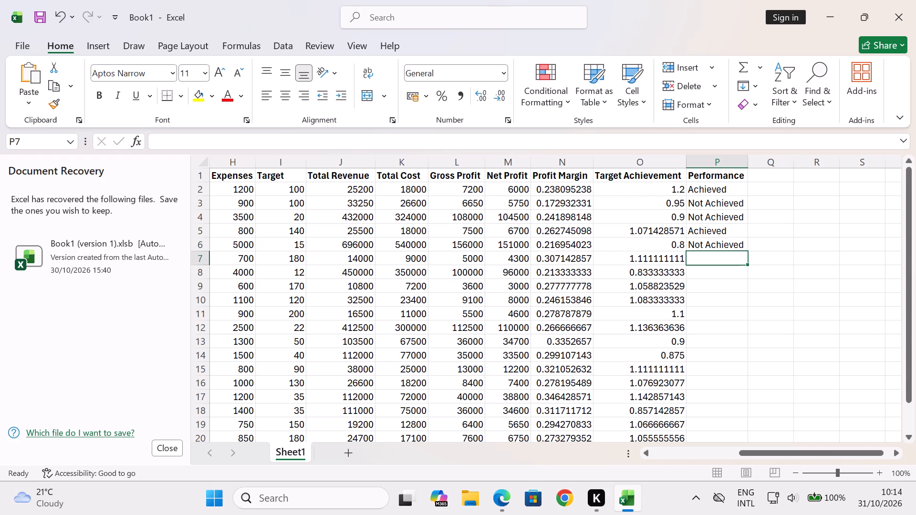